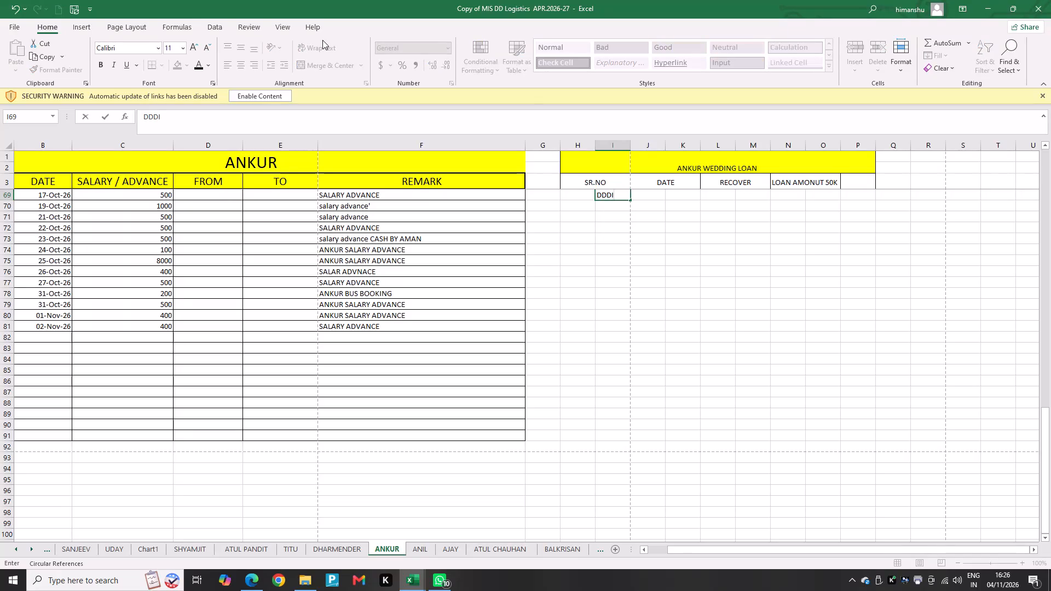
# Clear the unfinished DDDI entry from cell I69 on the ANKUR sheet and minimize the workbook.
pyautogui.press('BackSpace')
pyautogui.press('BackSpace')
pyautogui.press('BackSpace')
pyautogui.press('BackSpace')
pyautogui.press('BackSpace')
pyautogui.press('BackSpace')
pyautogui.press('BackSpace')
pyautogui.press('Return')
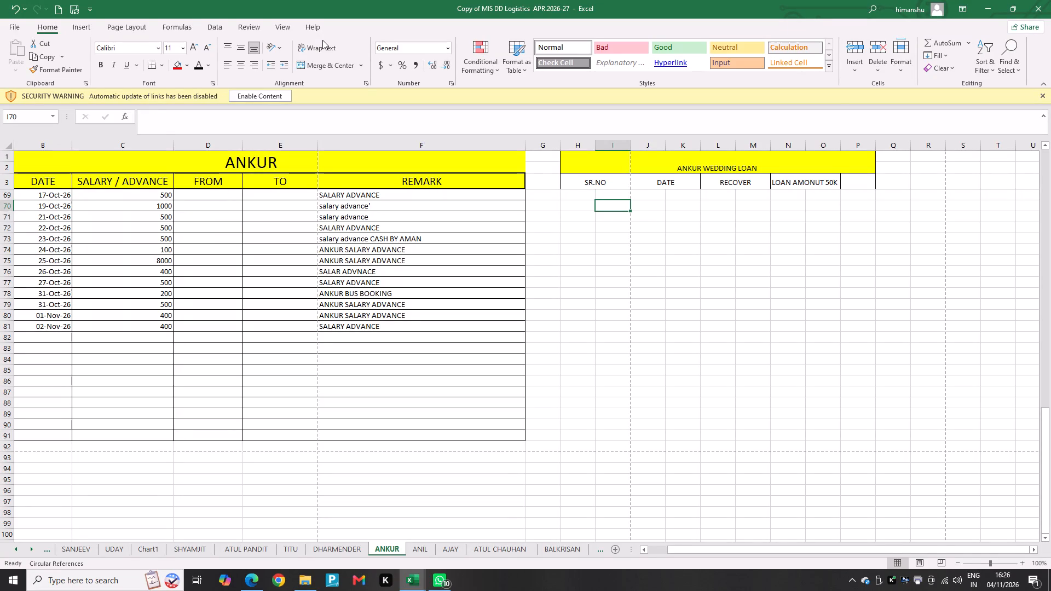
pyautogui.click(990, 0)
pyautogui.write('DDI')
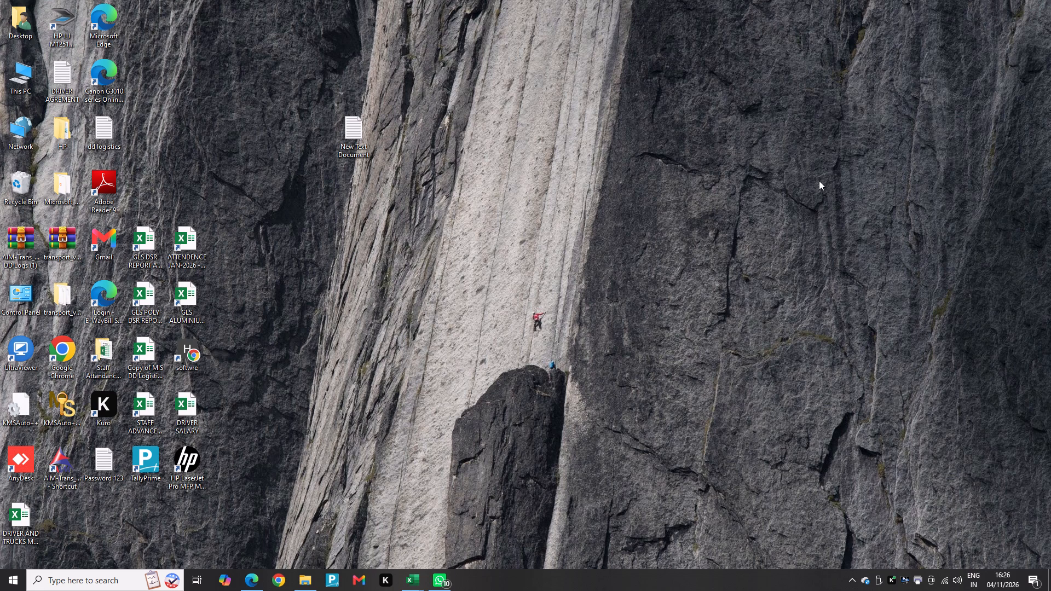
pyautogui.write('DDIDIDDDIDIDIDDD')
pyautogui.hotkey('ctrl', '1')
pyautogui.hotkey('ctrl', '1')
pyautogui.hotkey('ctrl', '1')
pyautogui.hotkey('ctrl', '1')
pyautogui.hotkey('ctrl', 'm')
# Switch to the staff advance and salary management workbook and review the October monthly settlement on the sheet after TITU.
pyautogui.click(409, 578)
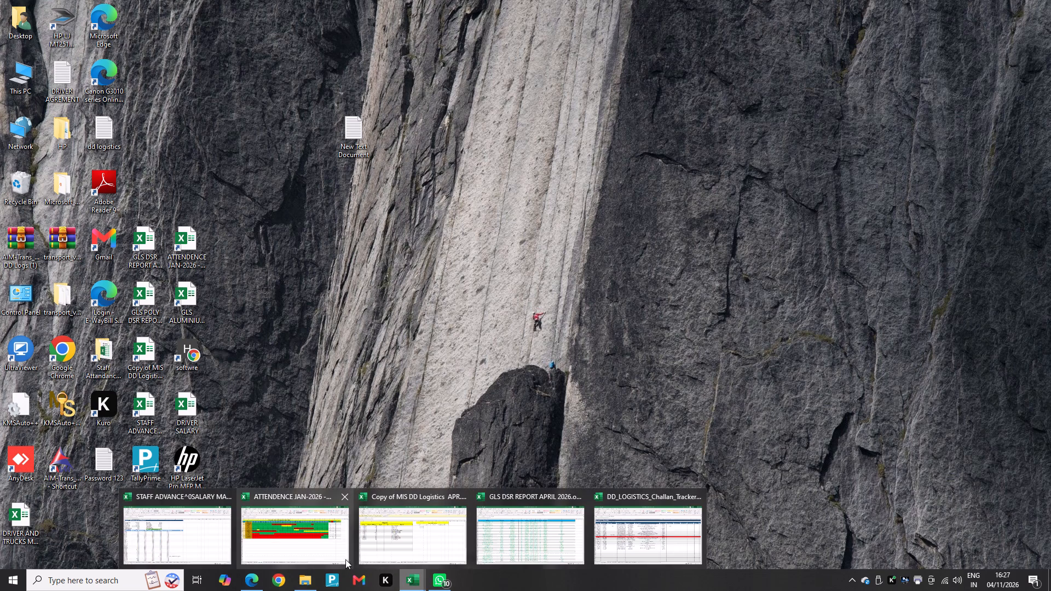
pyautogui.click(163, 541)
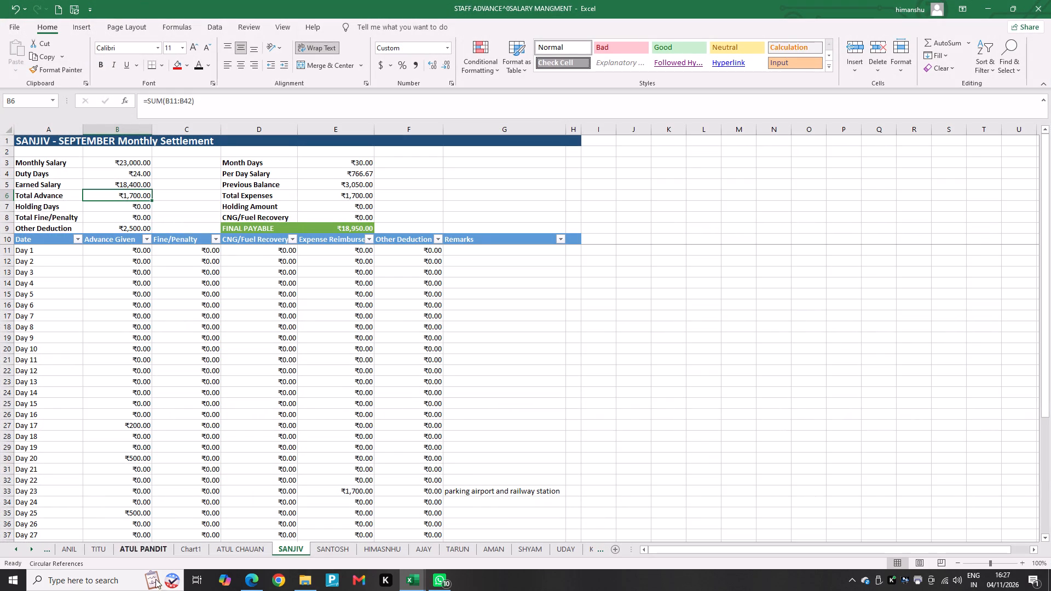
pyautogui.click(155, 546)
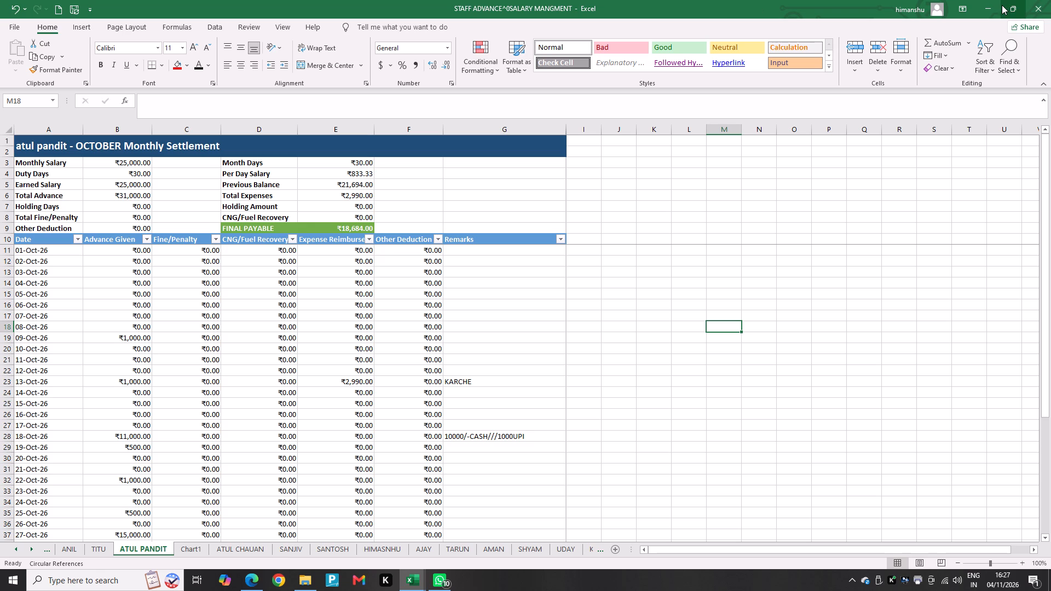
pyautogui.click(988, 5)
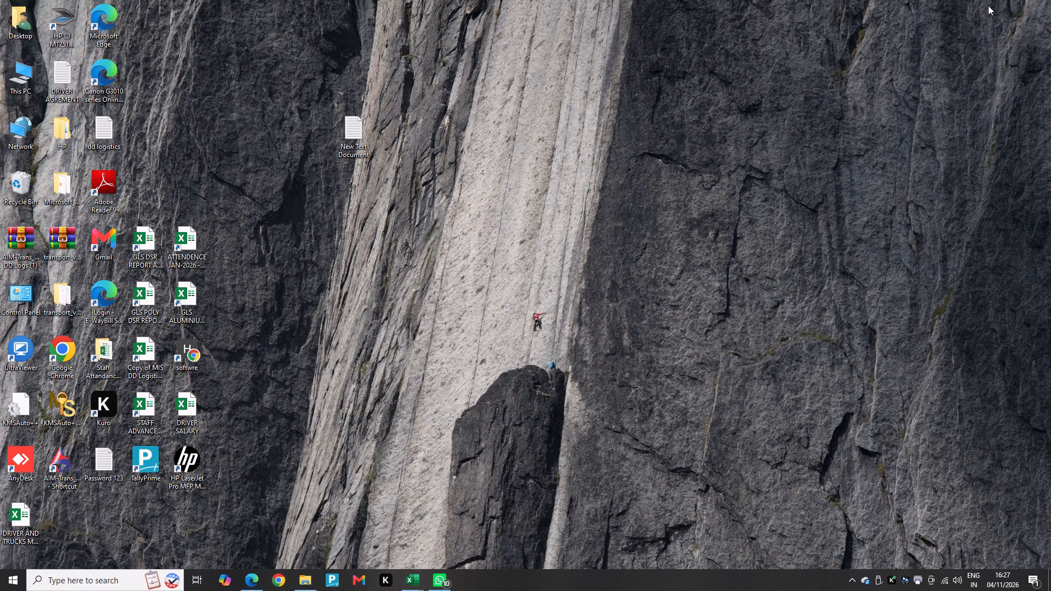
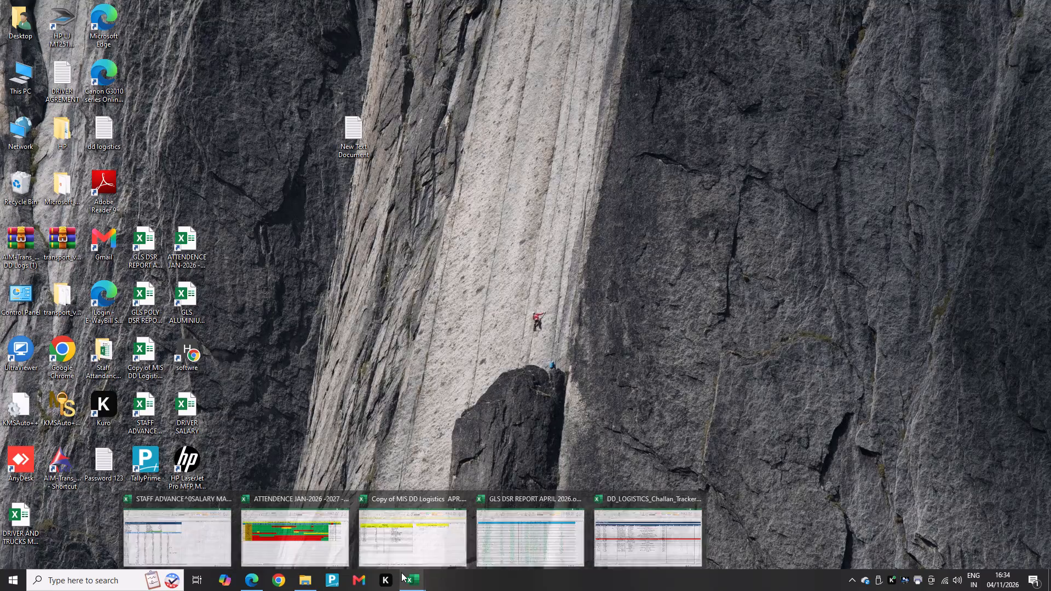
# Switch to the ATTENDENCE JAN-2026 -2027 workbook and view its NOVEMBER sheet, saving and closing the workbook from there.
pyautogui.click(325, 548)
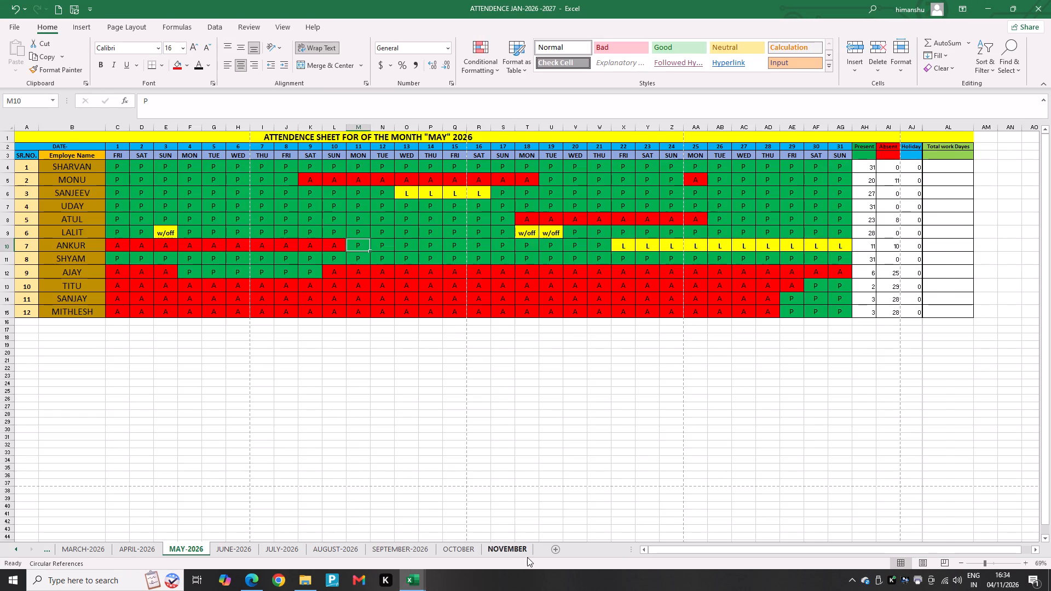
pyautogui.click(506, 554)
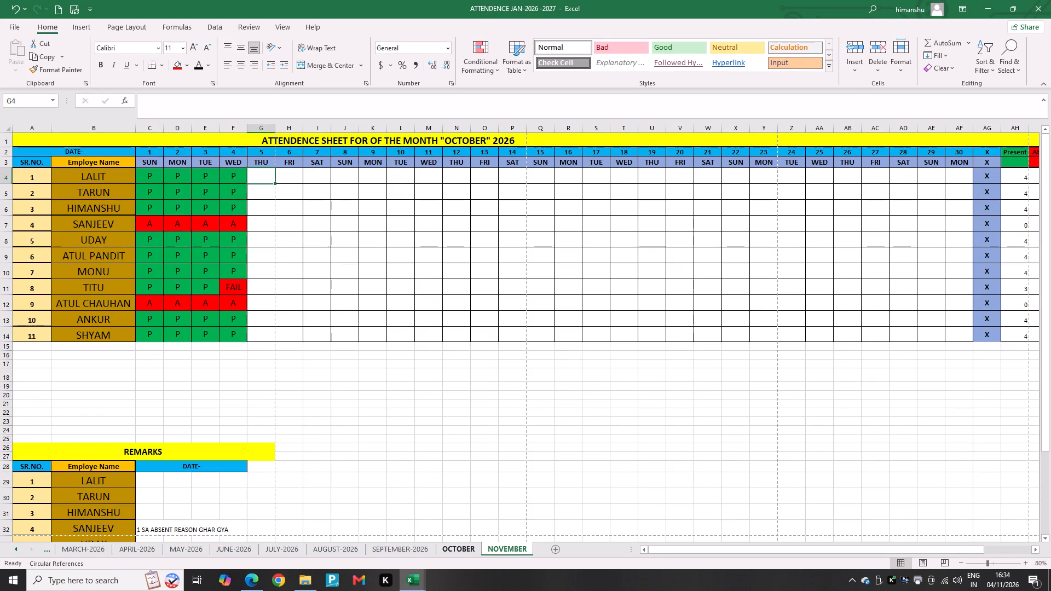
pyautogui.click(201, 419)
pyautogui.hotkey('ctrl', 's')
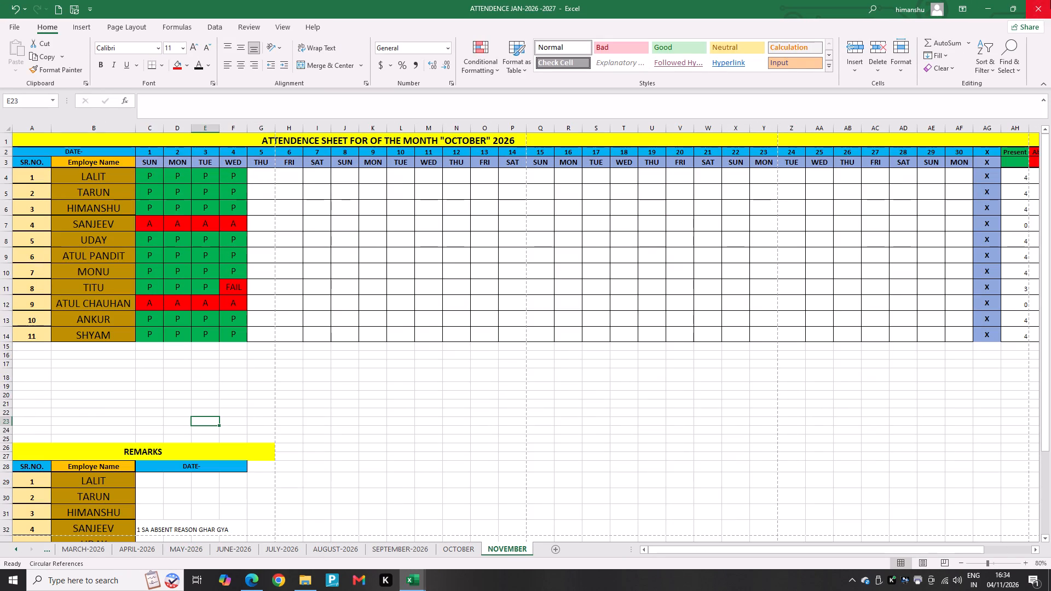
pyautogui.click(1050, 0)
# Bring up the remaining open Excel workbooks to choose from.
pyautogui.click(412, 584)
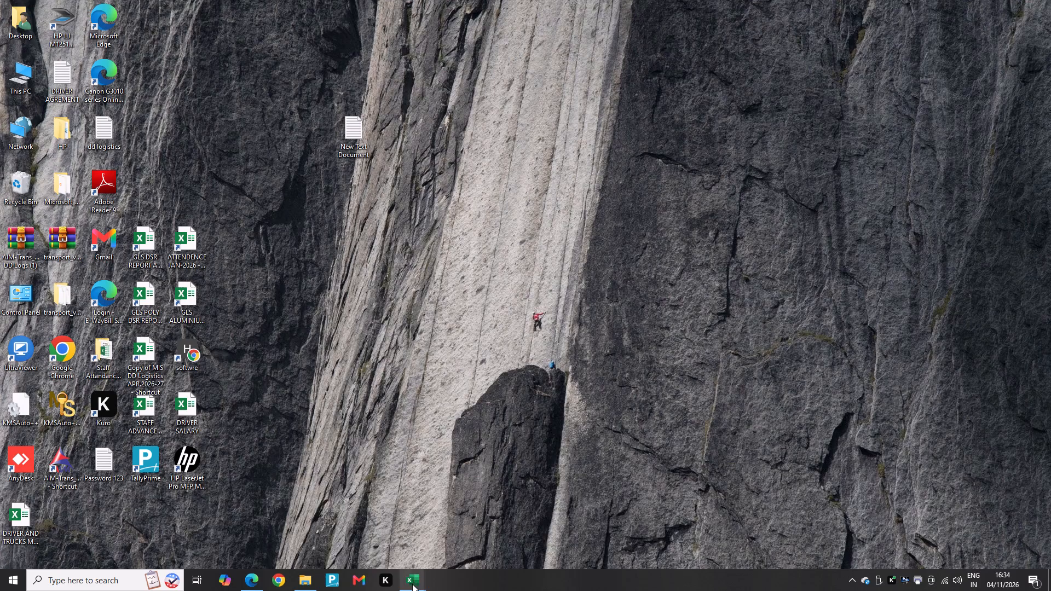
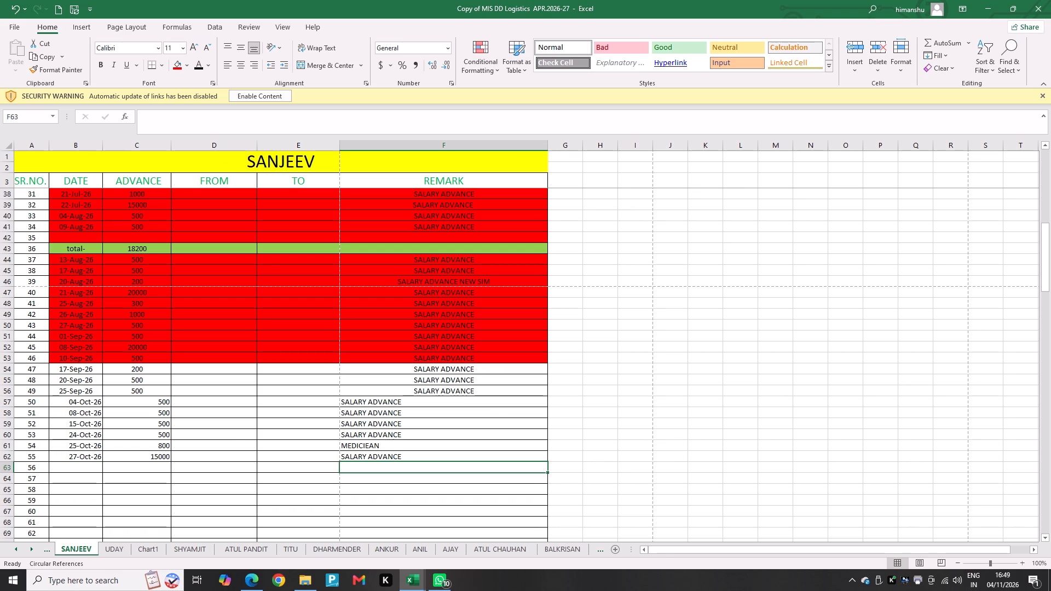
# Add a SUM formula in cell C64 of the SANJEEV sheet totalling the advances from 08-Oct-26 through 27-Oct-26.
pyautogui.click(168, 413)
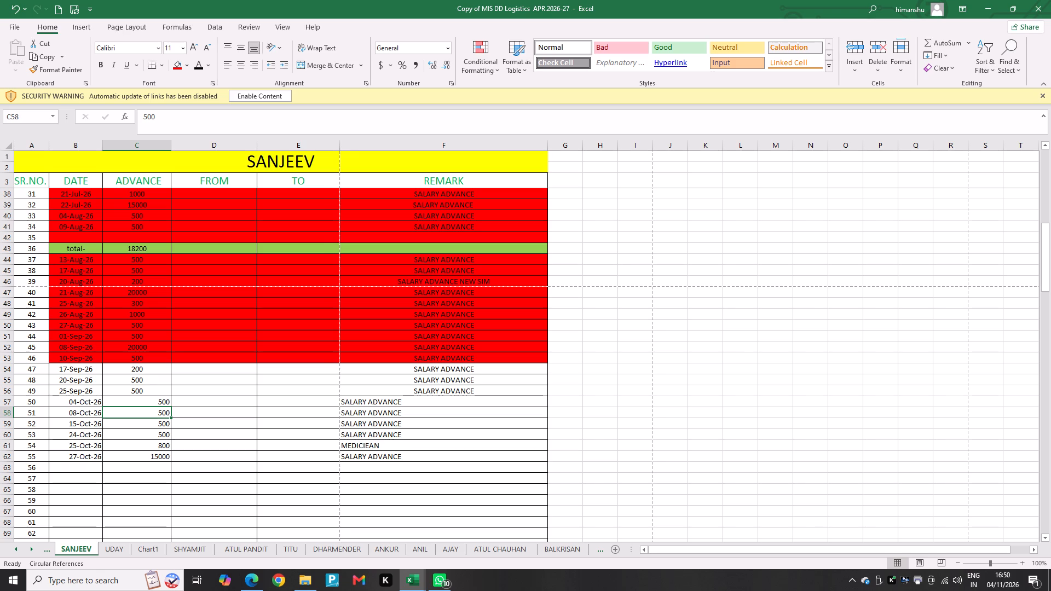
pyautogui.moveTo(155, 473); pyautogui.dragTo(155, 479)
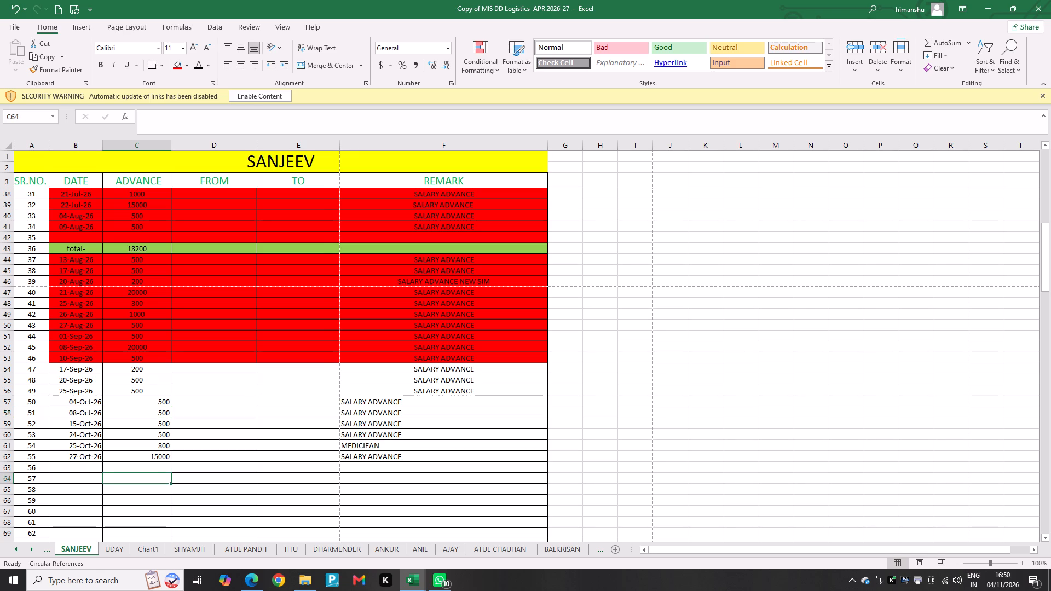
pyautogui.hotkey('alt', '=')
pyautogui.click(148, 399)
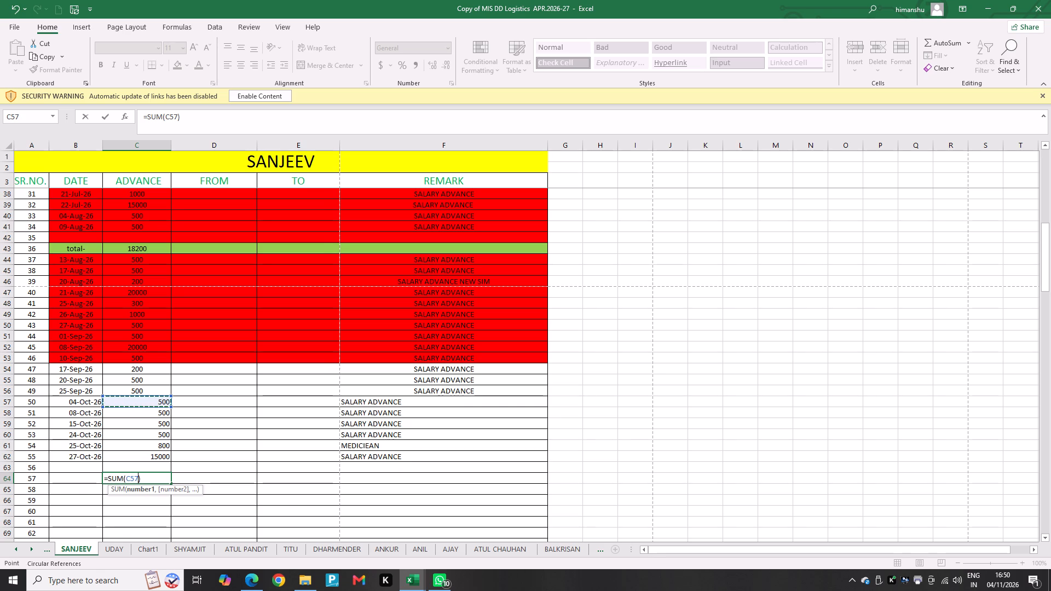
pyautogui.click(159, 415)
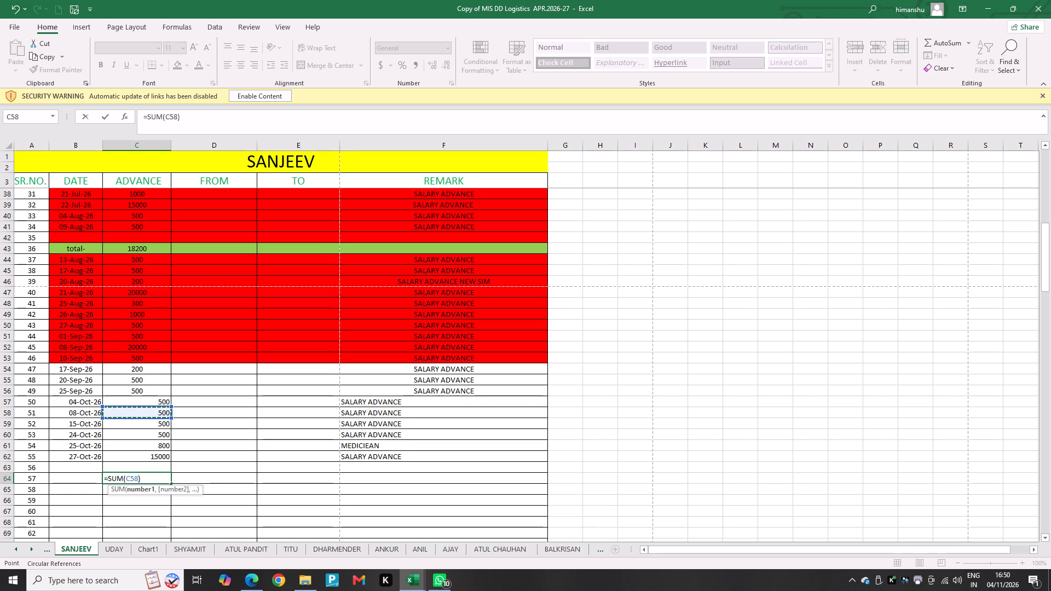
pyautogui.moveTo(171, 416); pyautogui.dragTo(164, 466)
pyautogui.press('Return')
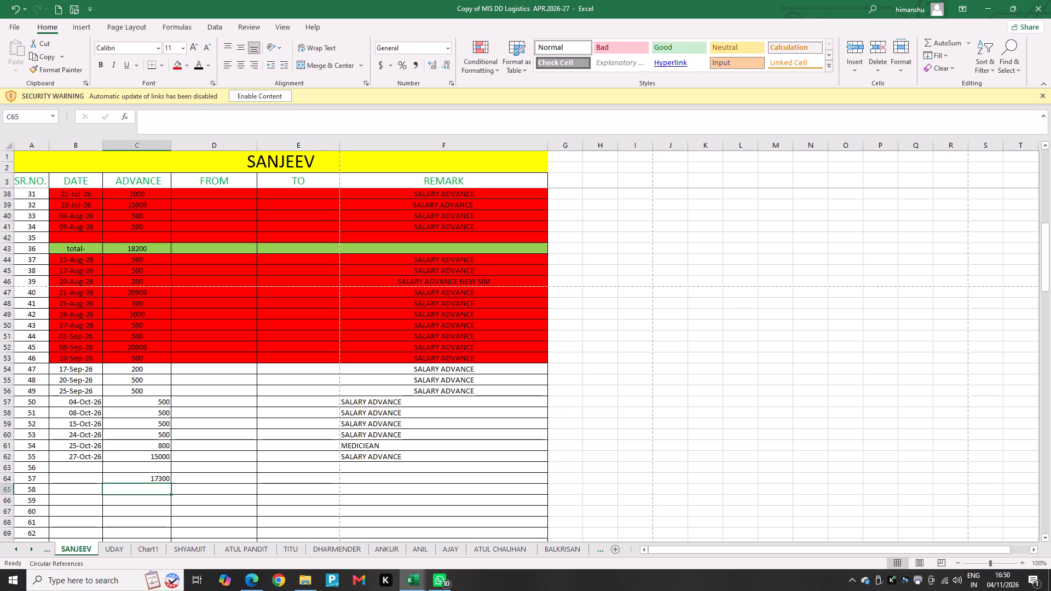
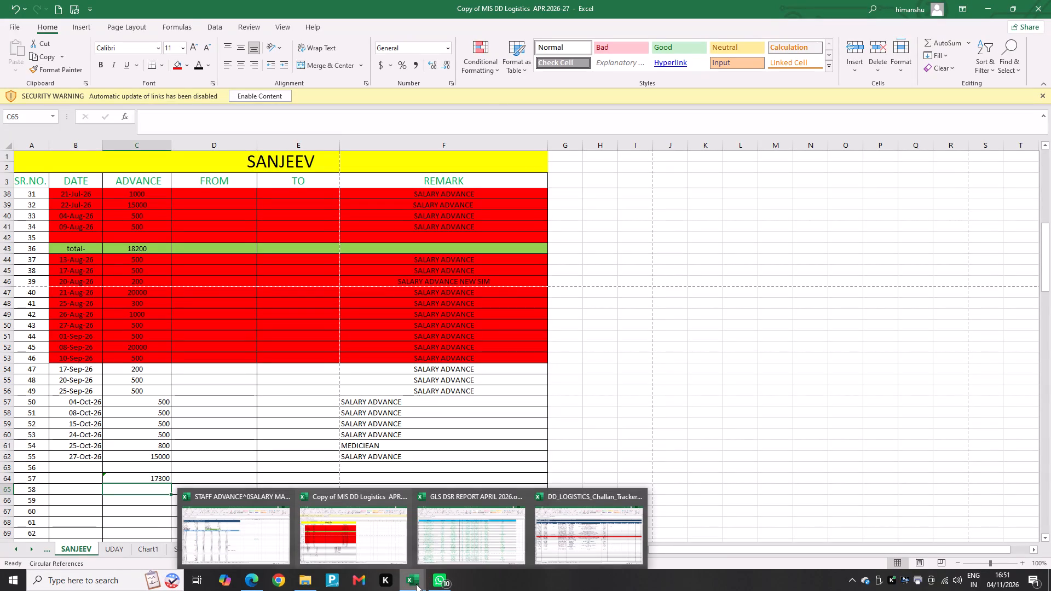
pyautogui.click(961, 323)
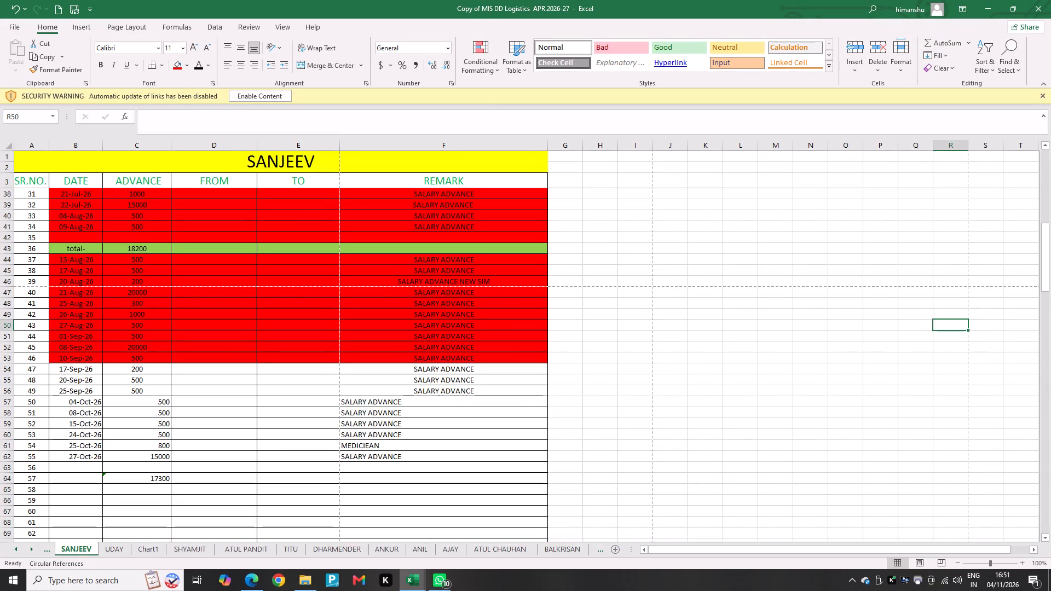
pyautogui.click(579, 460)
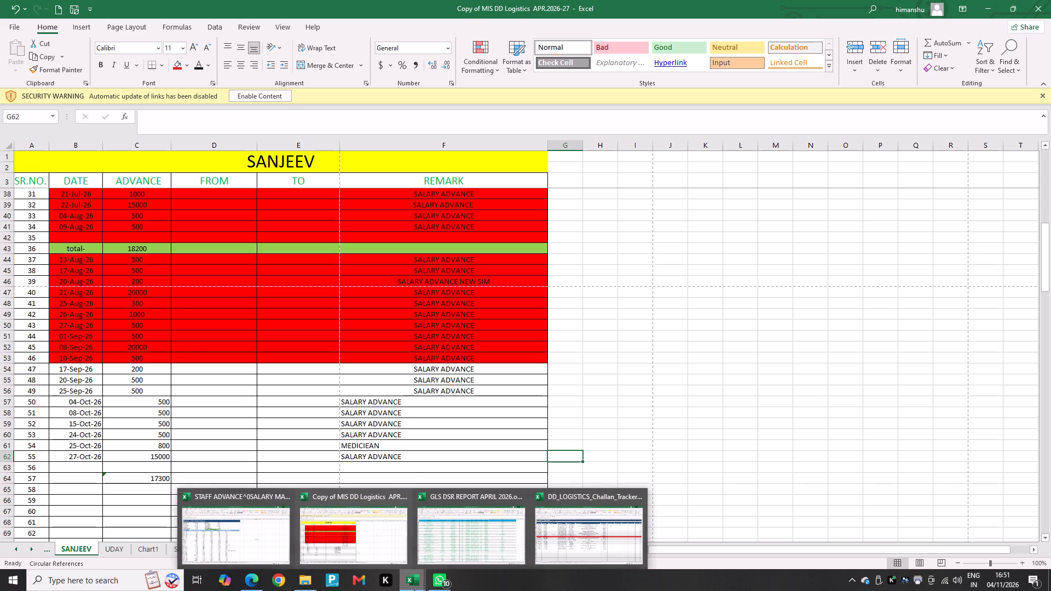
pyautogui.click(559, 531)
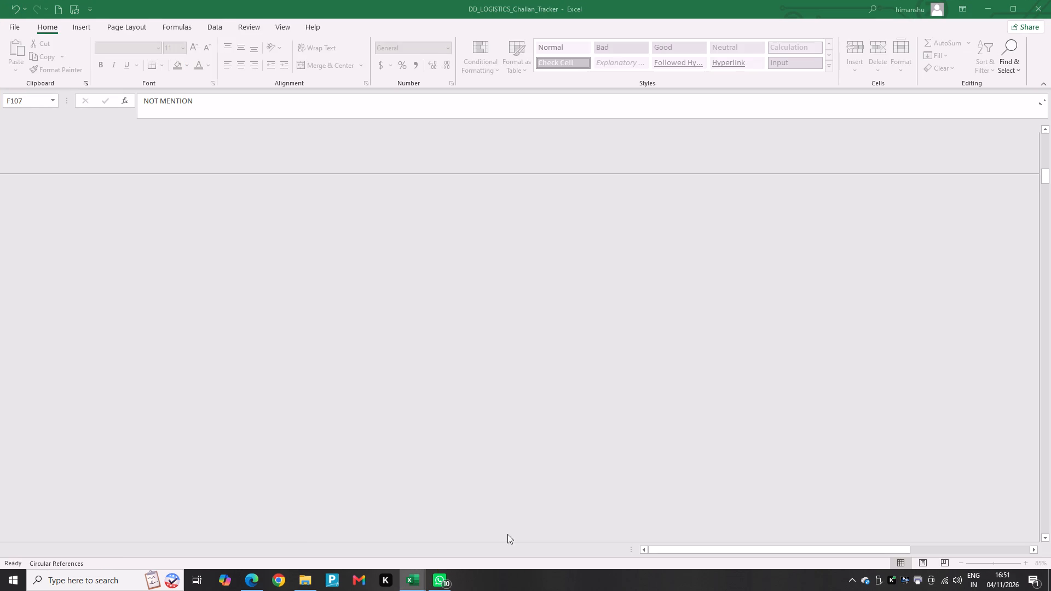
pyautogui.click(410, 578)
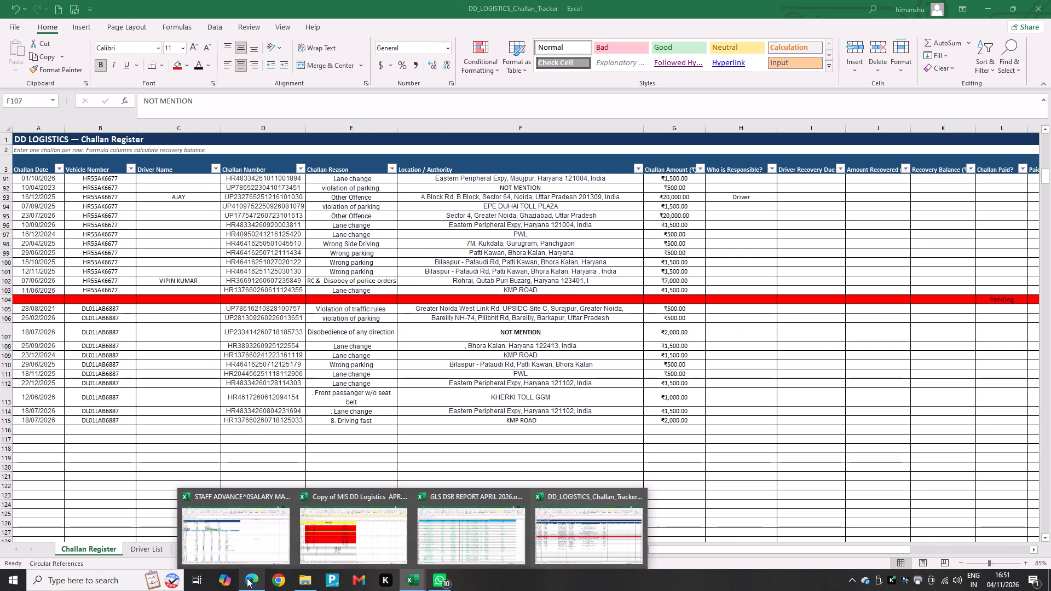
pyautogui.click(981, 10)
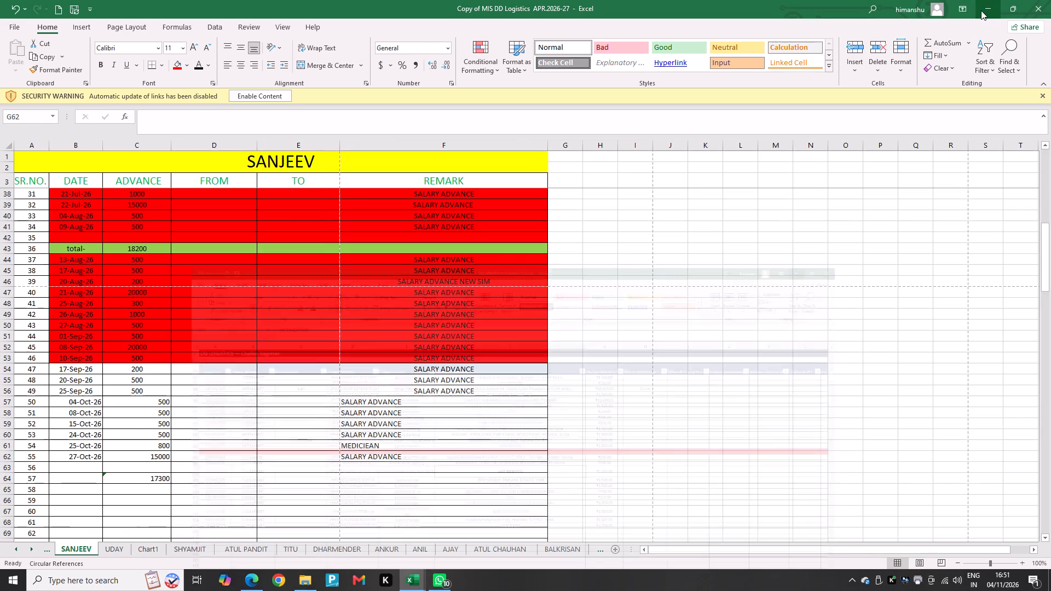
# Open the ATTENDENCE JAN-2026 -2027 workbook and check SANJEEV's present days on the OCTOBER sheet.
pyautogui.click(981, 0)
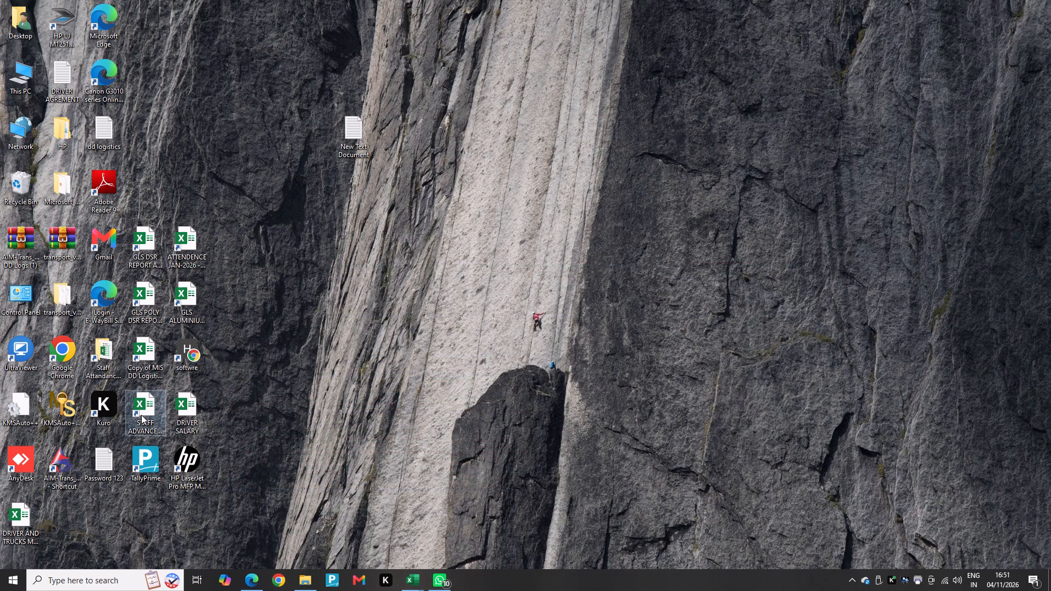
pyautogui.doubleClick(186, 254)
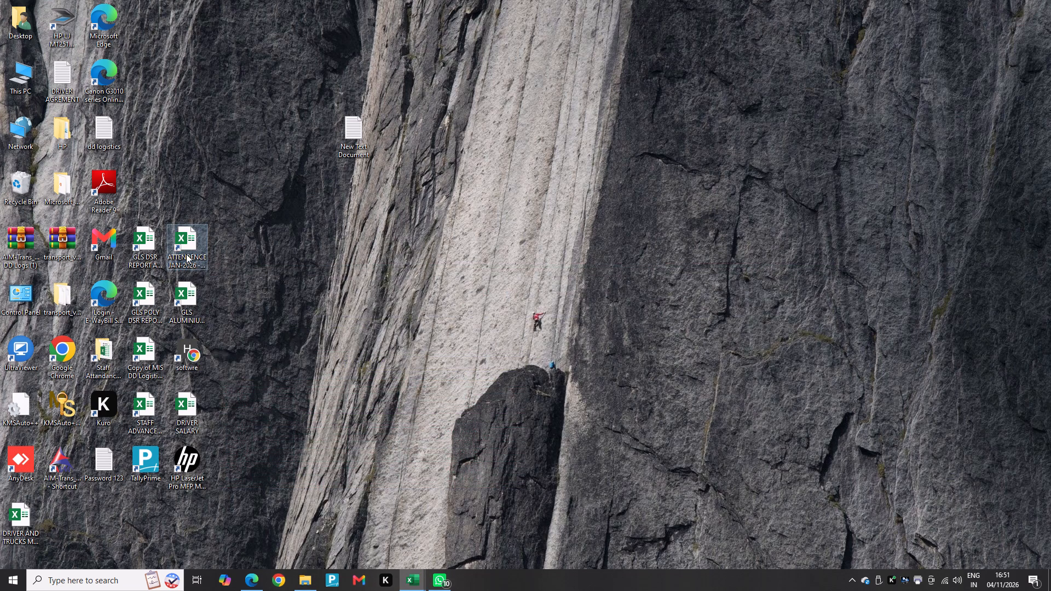
pyautogui.doubleClick(186, 254)
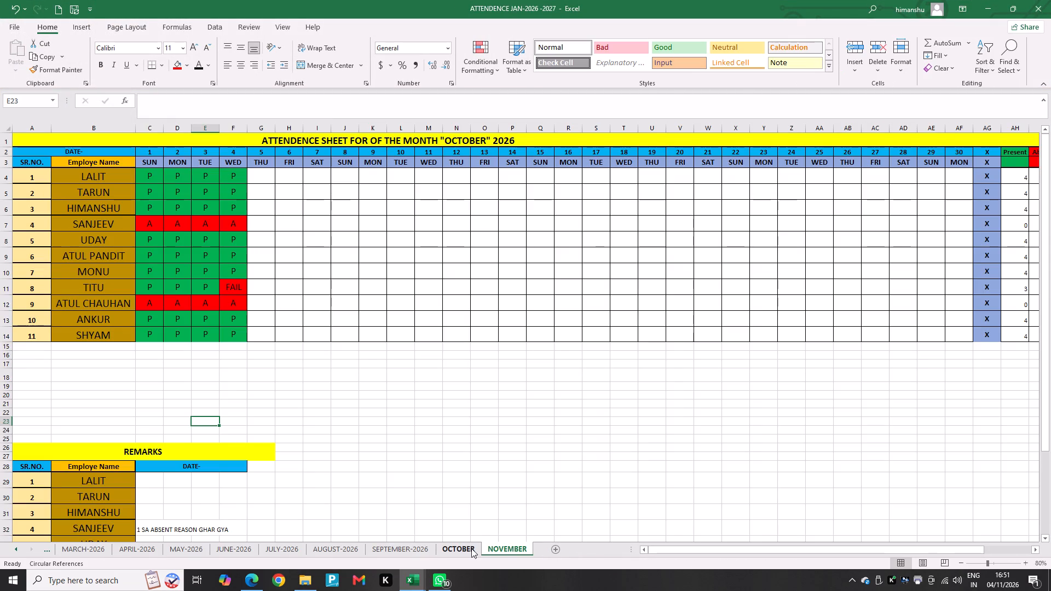
pyautogui.click(463, 547)
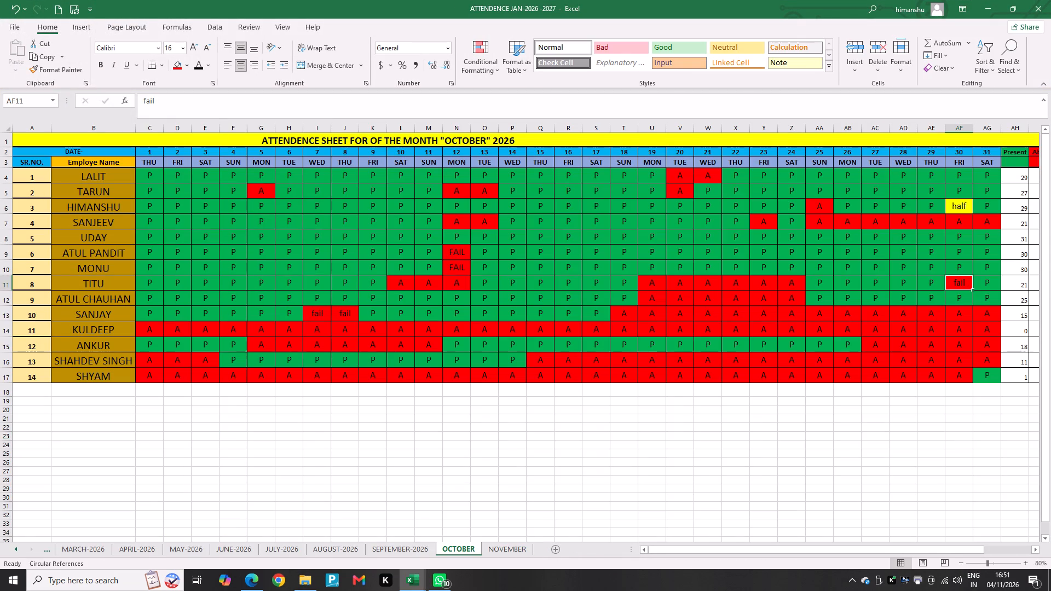
pyautogui.click(148, 213)
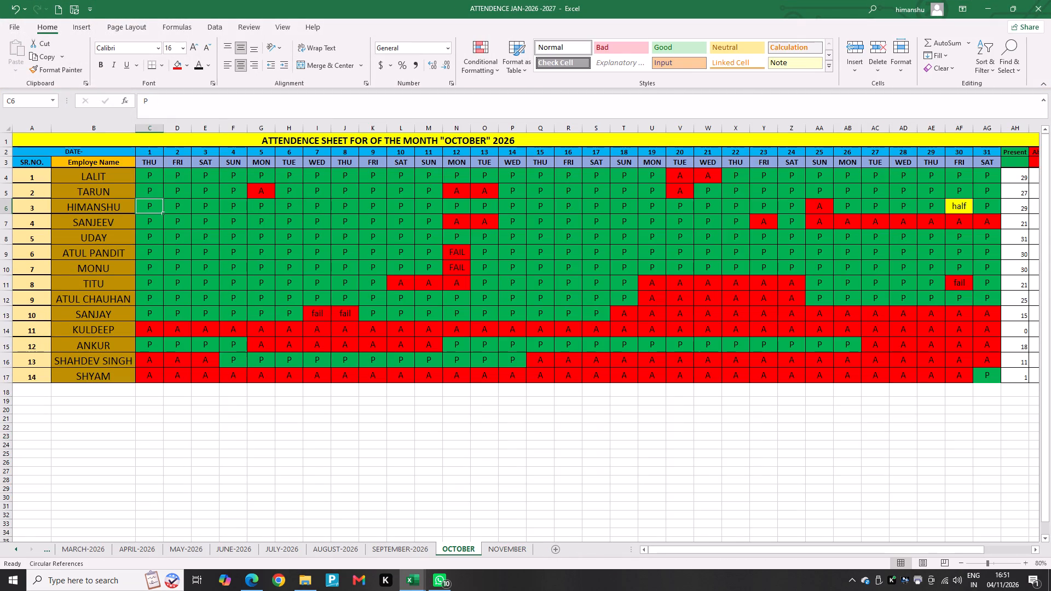
pyautogui.click(1029, 224)
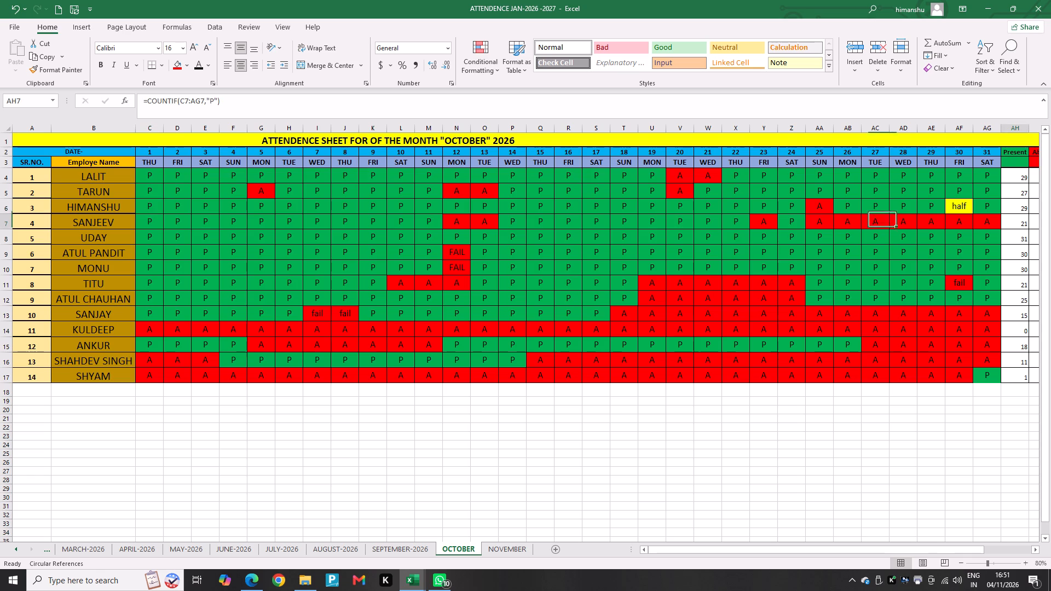
# Switch to the STAFF ADVANCE^0SALARY MANGMENT workbook and set Duty Days on the SANJIV sheet to 21.
pyautogui.click(977, 0)
pyautogui.click(989, 6)
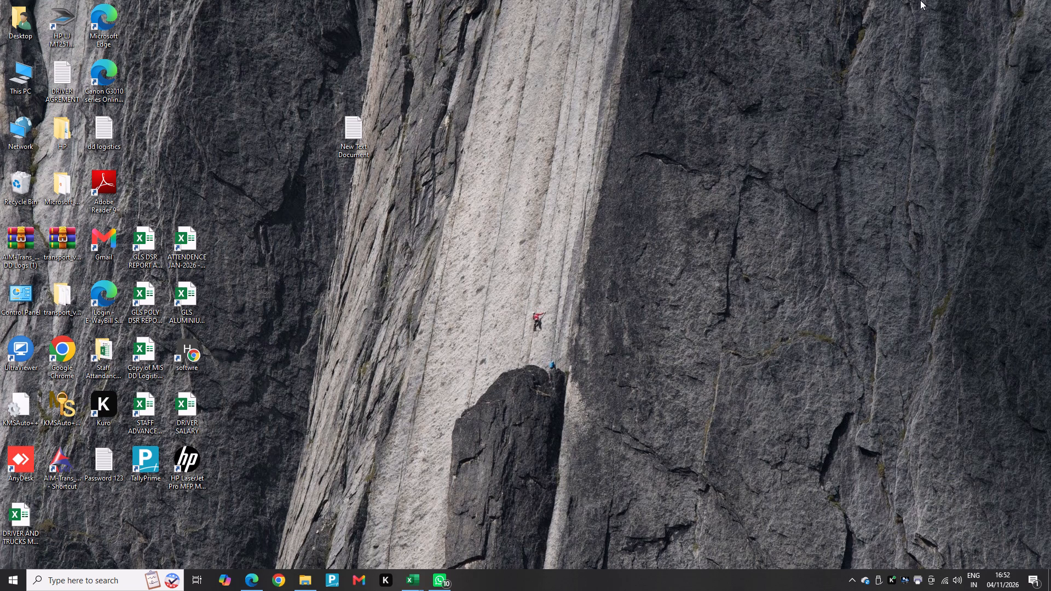
pyautogui.click(408, 578)
pyautogui.click(825, 490)
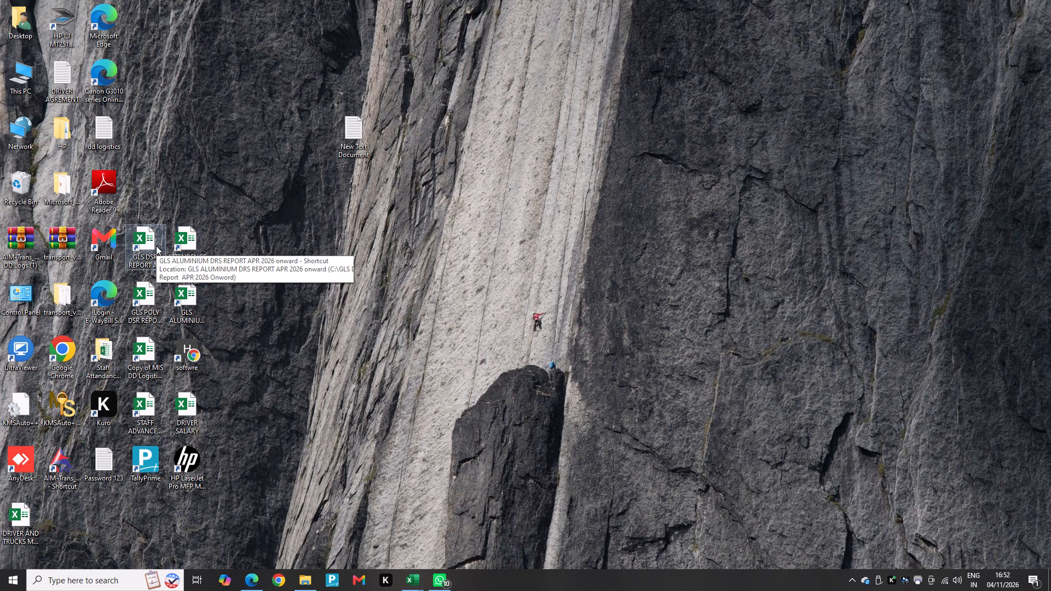
pyautogui.tripleClick(150, 418)
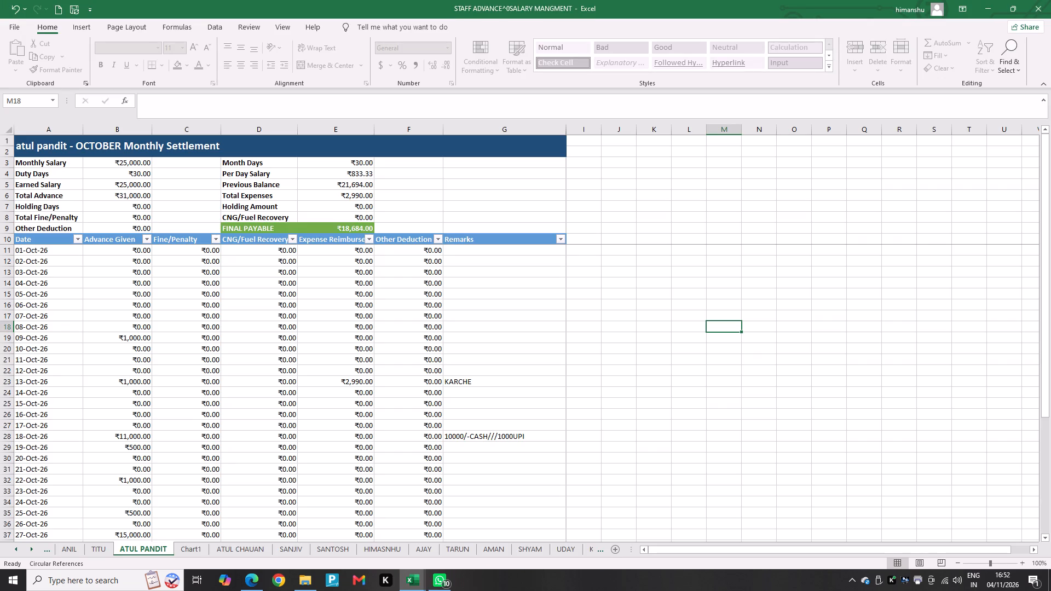
pyautogui.click(292, 551)
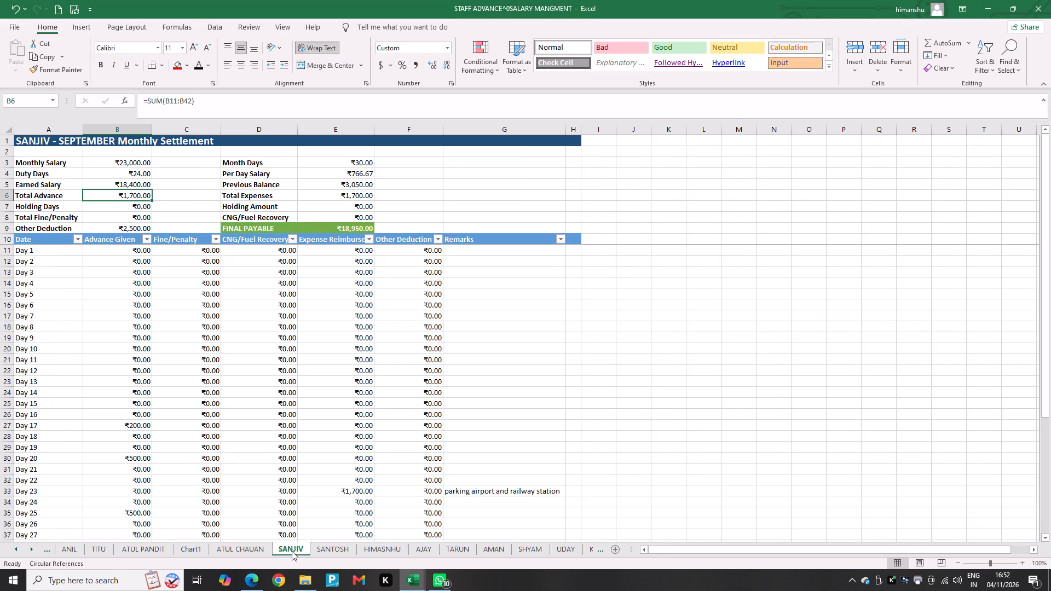
pyautogui.click(135, 174)
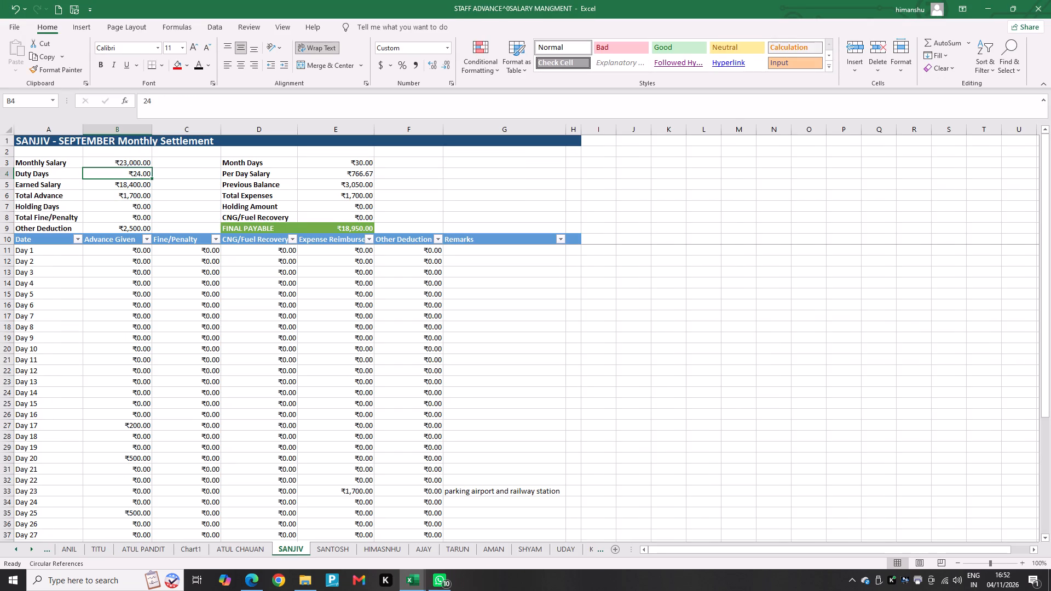
pyautogui.write('31')
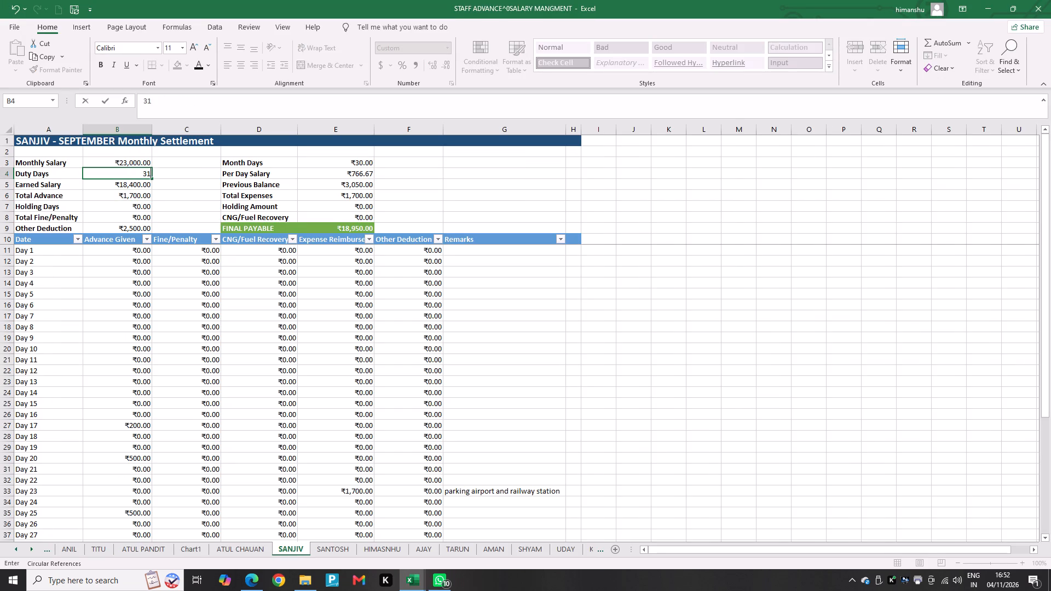
pyautogui.press('BackSpace')
pyautogui.press('BackSpace')
pyautogui.write('21')
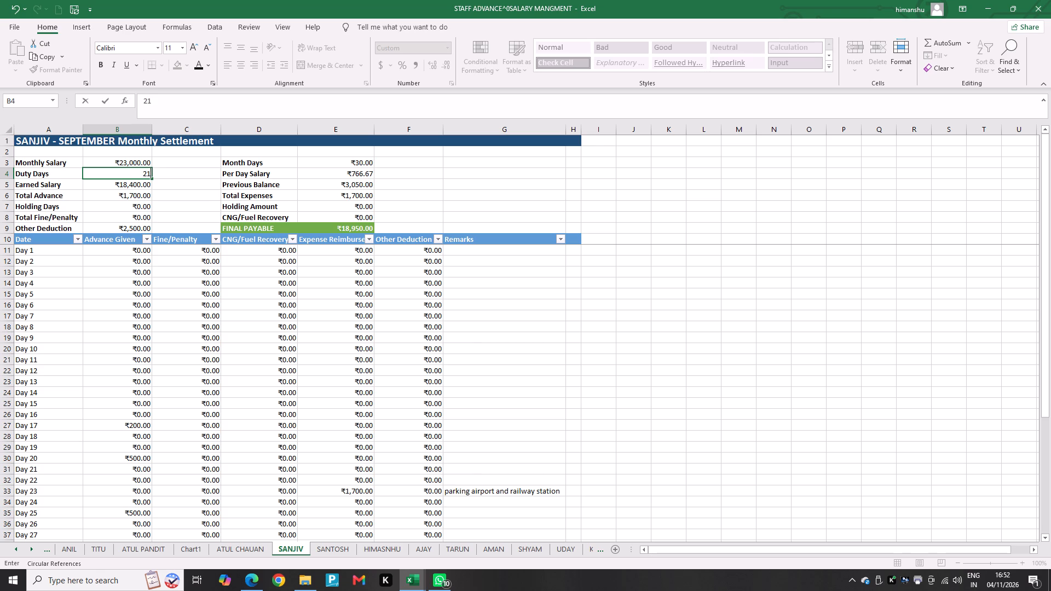
pyautogui.press('Return')
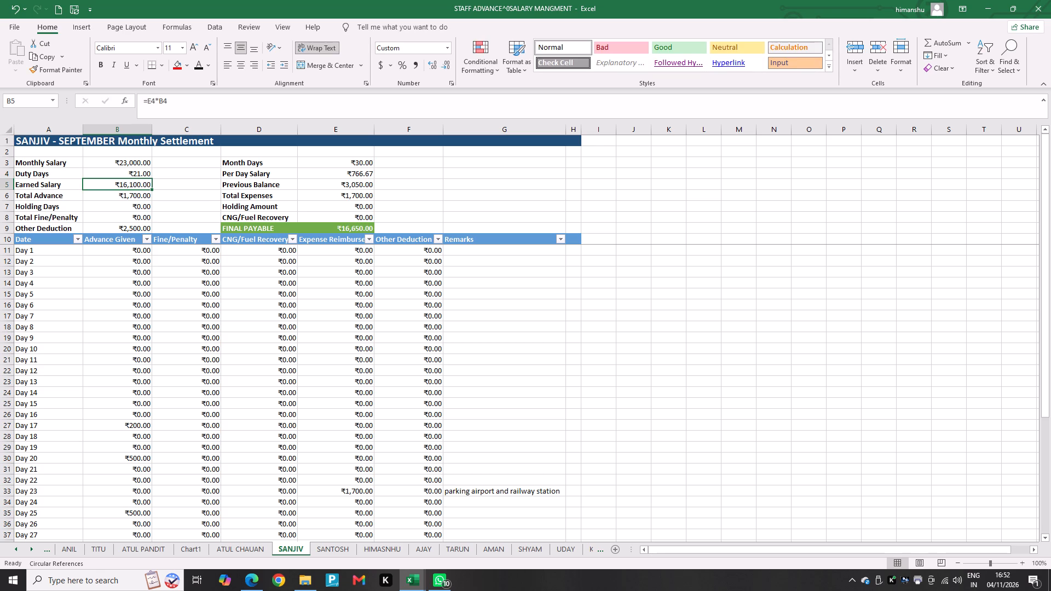
# Set the Day 17 Advance Given amount on the SANJIV sheet to 17300.
pyautogui.click(149, 424)
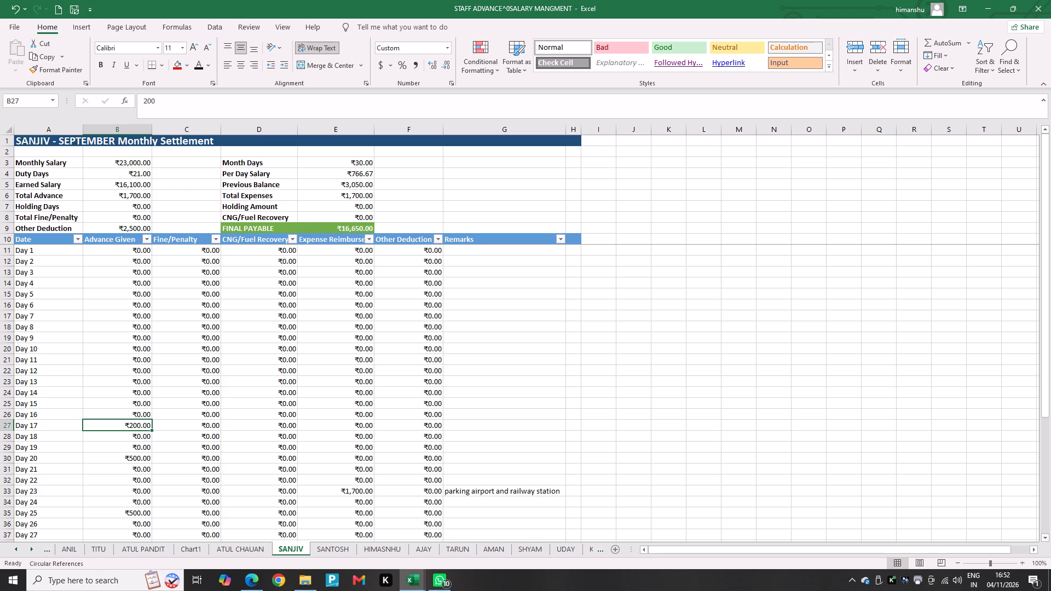
pyautogui.write('17300')
pyautogui.press('Return')
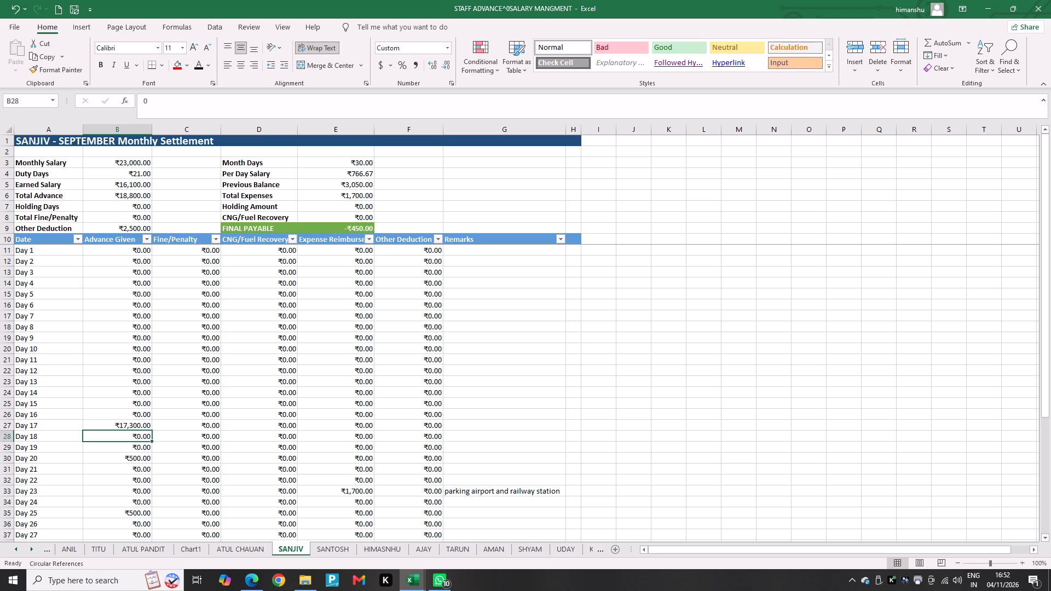
# Set the Previous Balance in SANJIV's settlement summary to 18950.
pyautogui.click(352, 184)
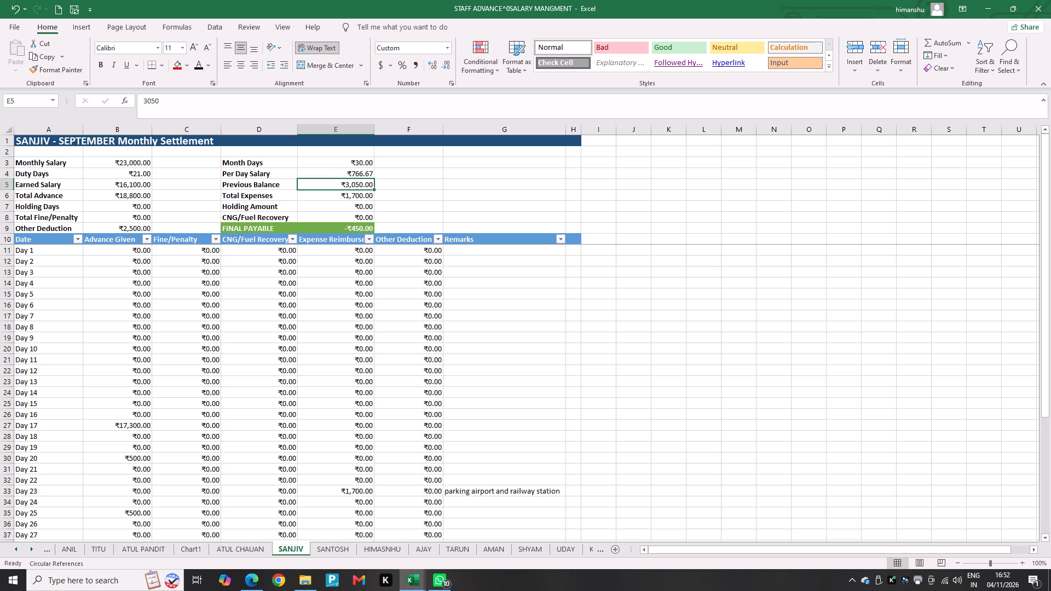
pyautogui.write('18950')
pyautogui.press('Return')
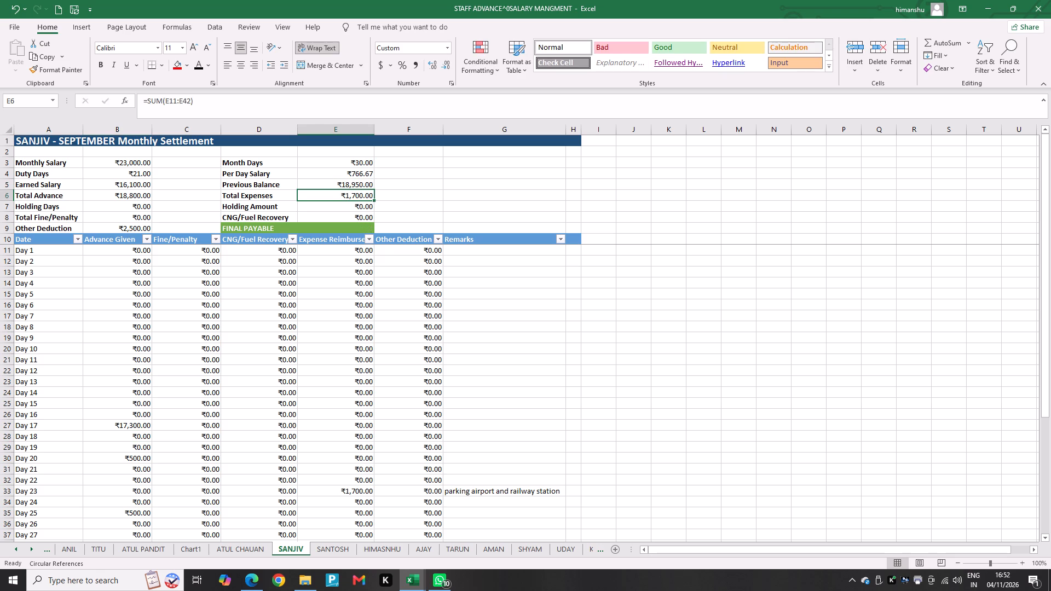
# Set the Day 23 expense reimbursement to 0 and delete its parking airport and railway station remark.
pyautogui.scroll(-1, 405, 491)
pyautogui.click(357, 460)
pyautogui.press('0')
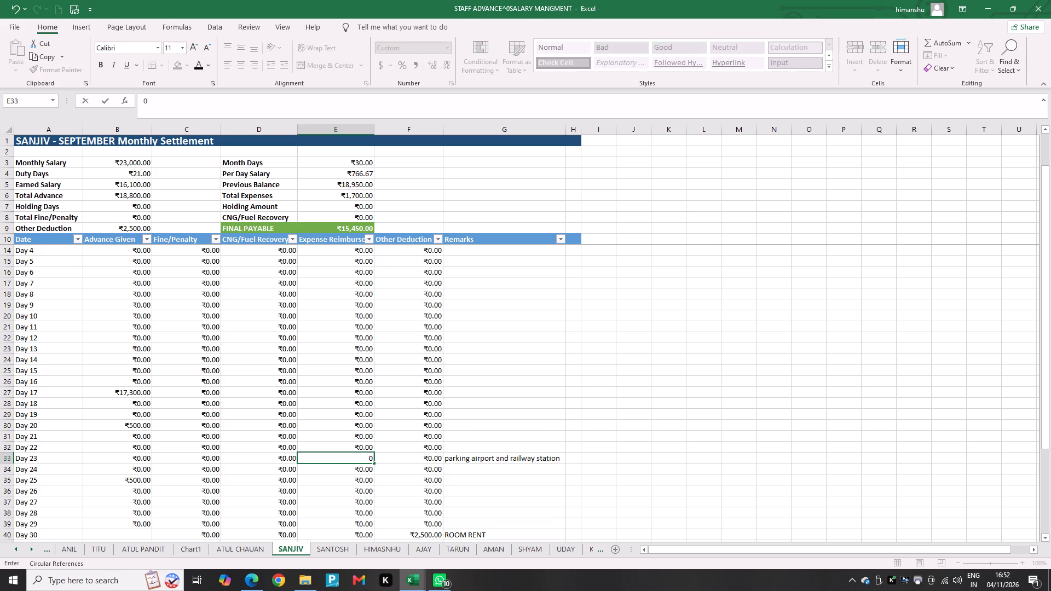
pyautogui.press('Right')
pyautogui.press('Right')
pyautogui.press('BackSpace')
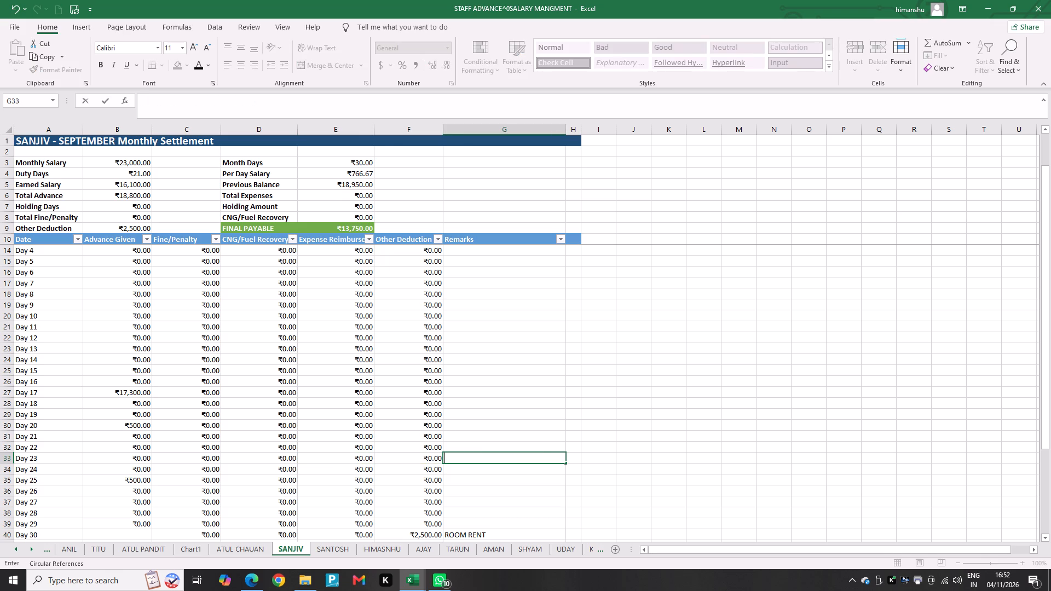
pyautogui.press('Down')
# Set the Advance Given amount for 04-Oct-26, below Day 30, to 0.
pyautogui.press('Down')
pyautogui.press('Left')
pyautogui.press('Down')
pyautogui.press('Down')
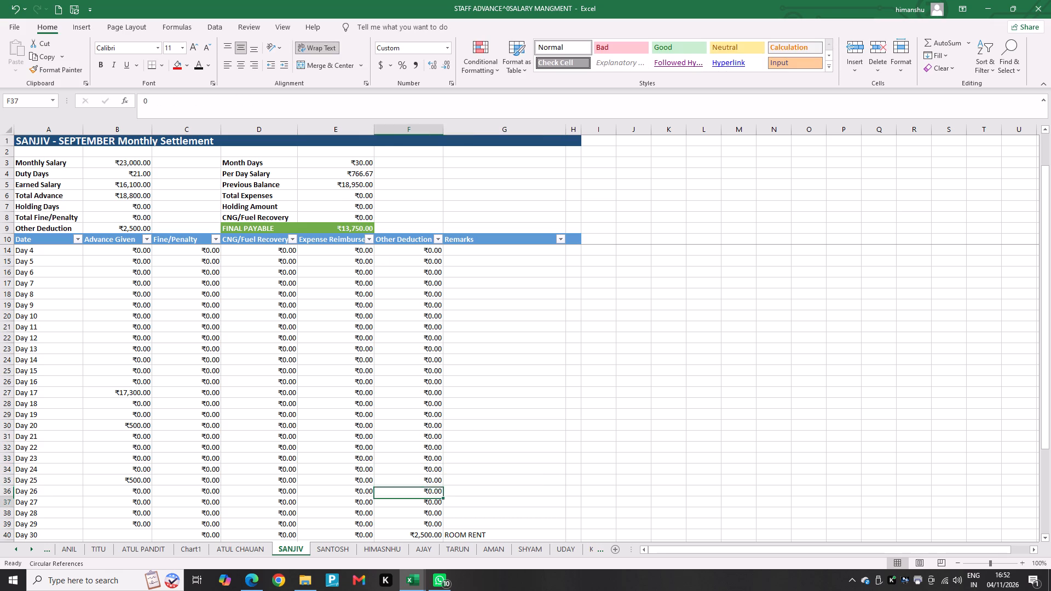
pyautogui.press('Down')
pyautogui.press('Down')
pyautogui.press('Down')
pyautogui.press('Left')
pyautogui.press('Left')
pyautogui.press('Left')
pyautogui.press('Left')
pyautogui.press('Left')
pyautogui.press('Left')
pyautogui.press('Left')
pyautogui.press('Left')
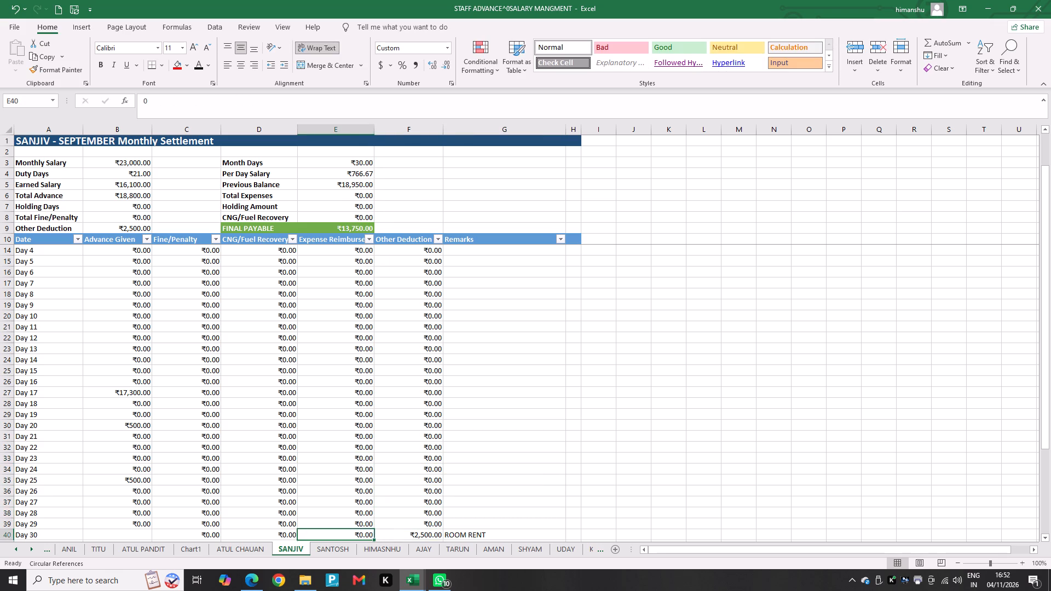
pyautogui.press('Up')
pyautogui.press('Down')
pyautogui.press('Right')
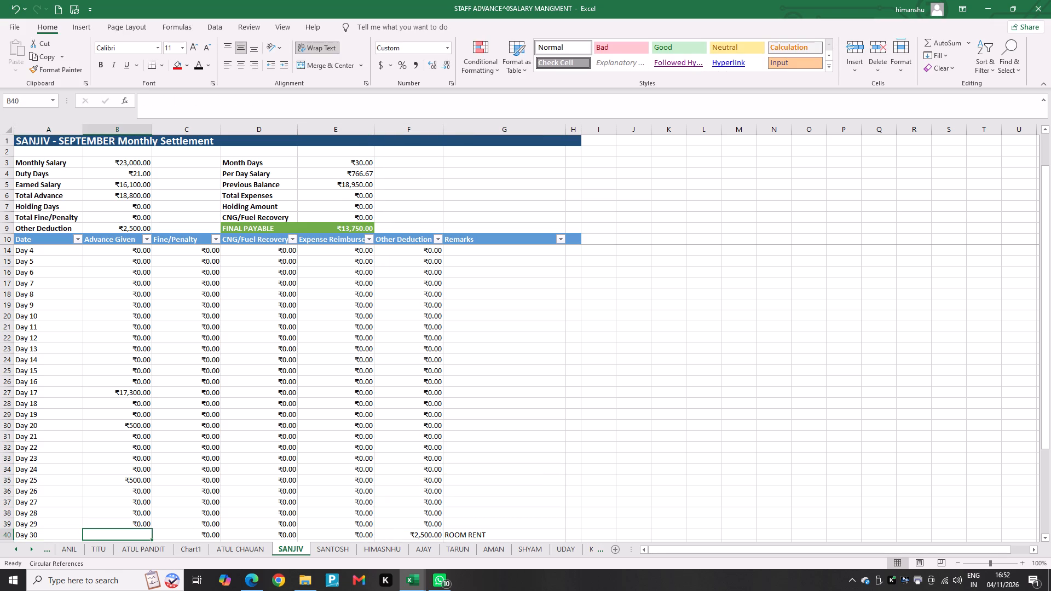
pyautogui.press('Down')
pyautogui.press('Down')
pyautogui.press('Down')
pyautogui.press('Down')
pyautogui.press('Down')
pyautogui.press('Down')
pyautogui.press('Down')
pyautogui.press('Up')
pyautogui.press('Up')
pyautogui.press('Up')
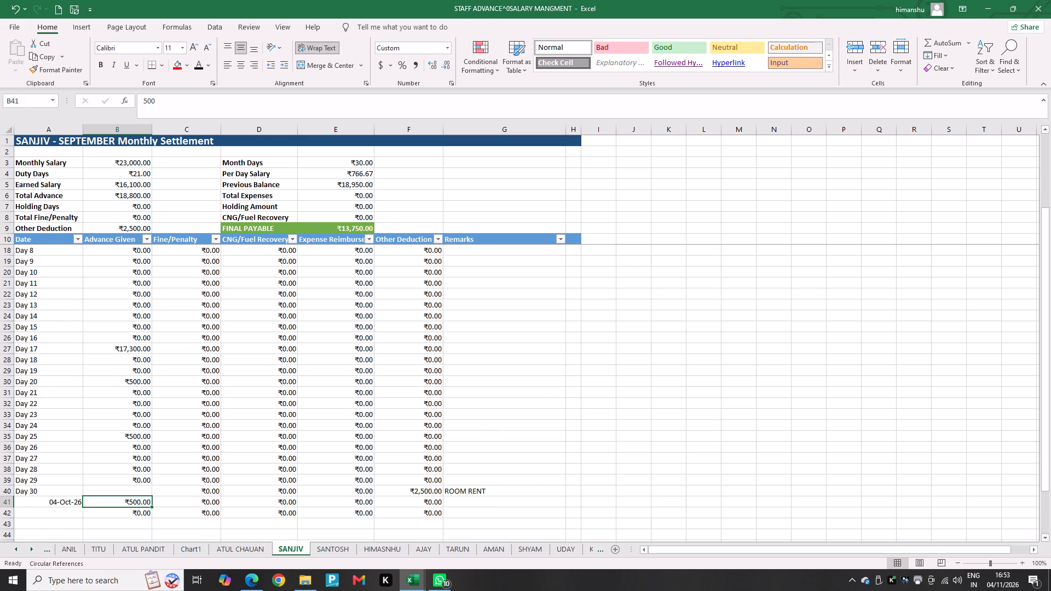
pyautogui.press('0')
pyautogui.press('Up')
# Set the Advance Given amounts for Day 25 and Day 20 to 0.
pyautogui.press('Up')
pyautogui.press('Up')
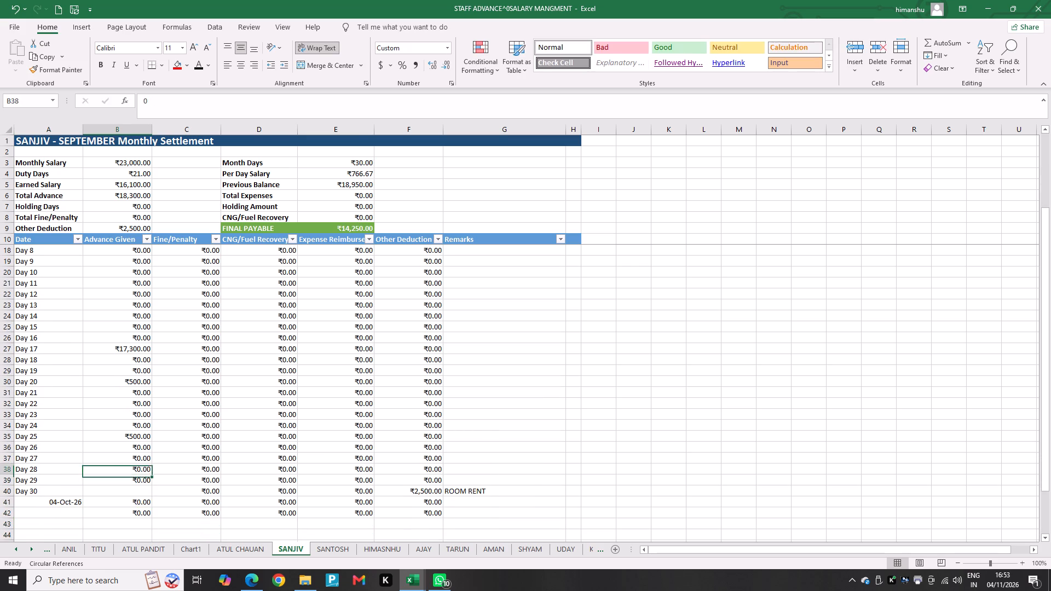
pyautogui.press('Up')
pyautogui.press('Up')
pyautogui.press('Up')
pyautogui.press('0')
pyautogui.press('Up')
pyautogui.press('Up')
pyautogui.press('Up')
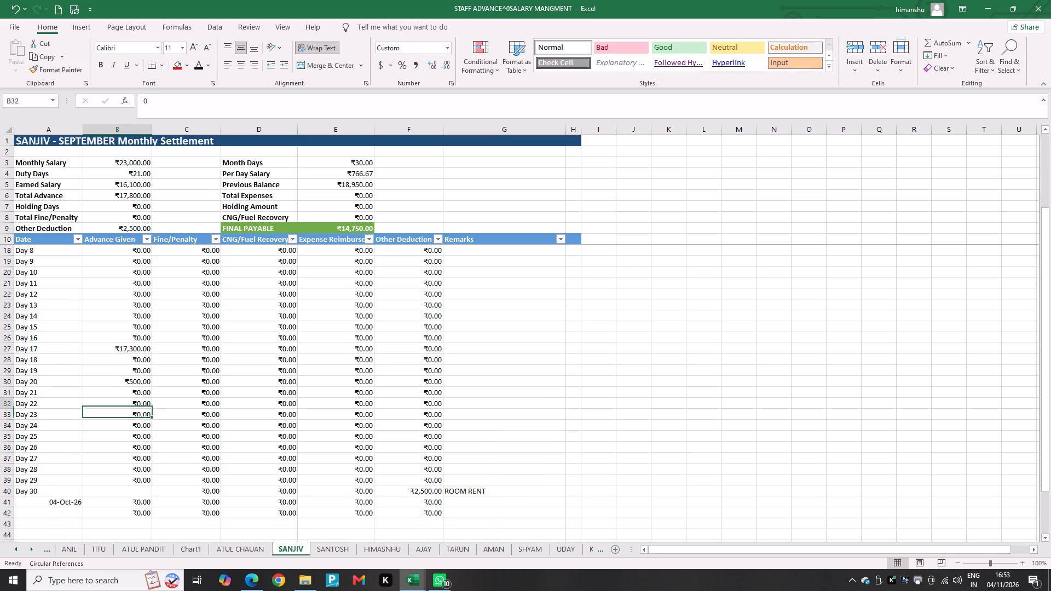
pyautogui.press('Up')
pyautogui.press('Up')
pyautogui.press('0')
pyautogui.press('Up')
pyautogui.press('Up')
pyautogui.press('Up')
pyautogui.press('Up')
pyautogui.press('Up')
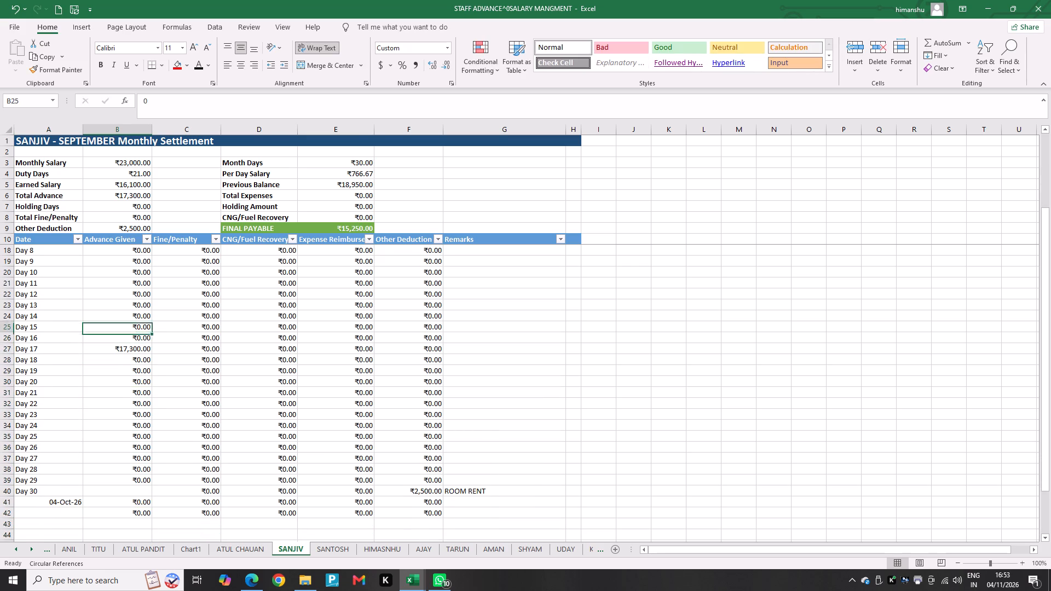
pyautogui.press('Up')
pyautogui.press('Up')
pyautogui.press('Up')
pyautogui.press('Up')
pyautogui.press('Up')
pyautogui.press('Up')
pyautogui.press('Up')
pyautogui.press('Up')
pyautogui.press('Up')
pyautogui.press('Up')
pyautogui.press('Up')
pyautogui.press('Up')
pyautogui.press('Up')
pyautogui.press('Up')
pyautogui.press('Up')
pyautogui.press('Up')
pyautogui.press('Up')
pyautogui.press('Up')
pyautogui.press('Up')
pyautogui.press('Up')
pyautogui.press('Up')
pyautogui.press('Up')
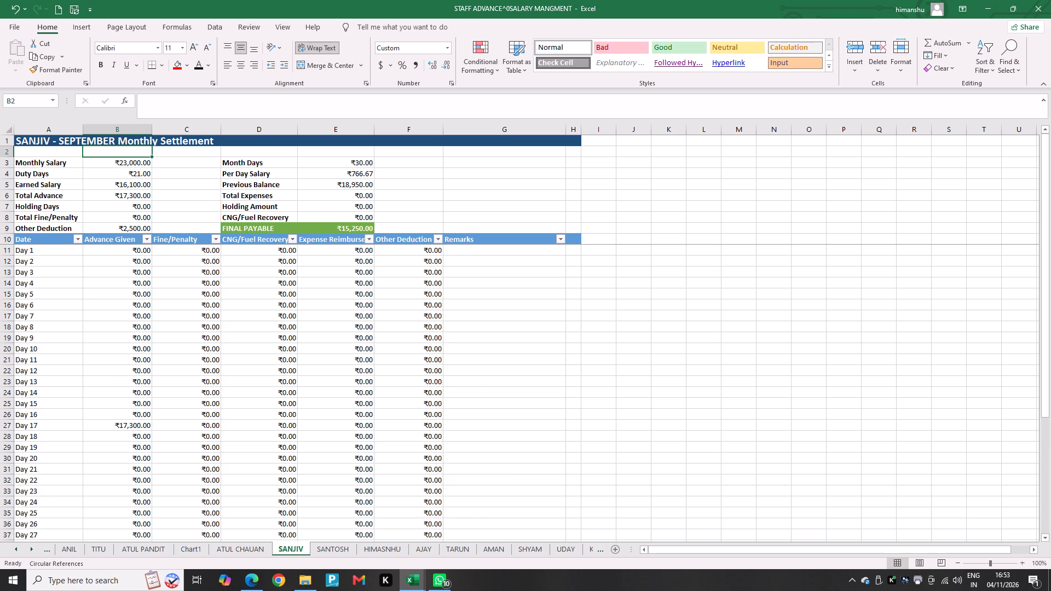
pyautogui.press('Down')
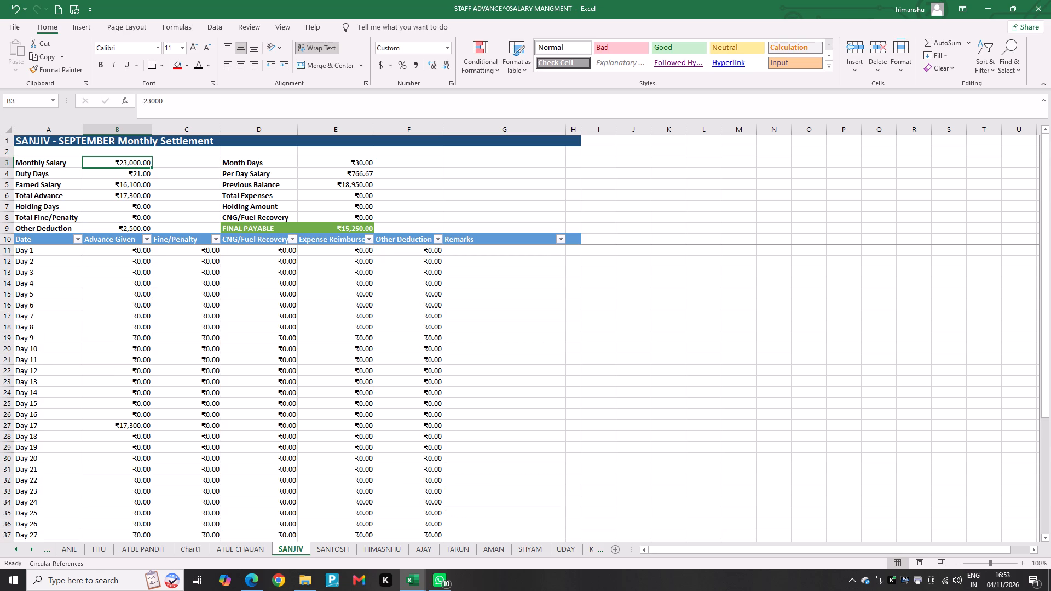
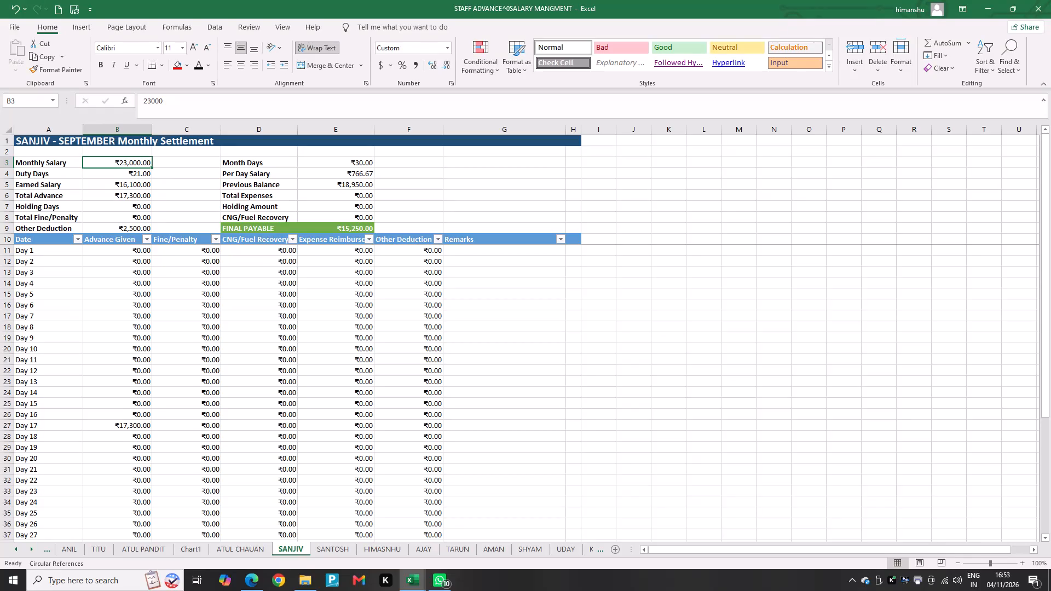
# Switch to the ATTENDENCE JAN-2026 -2027 workbook and view the NOVEMBER attendance sheet.
pyautogui.hotkey('alt', 'Tab')
pyautogui.hotkey('alt', 'Tab')
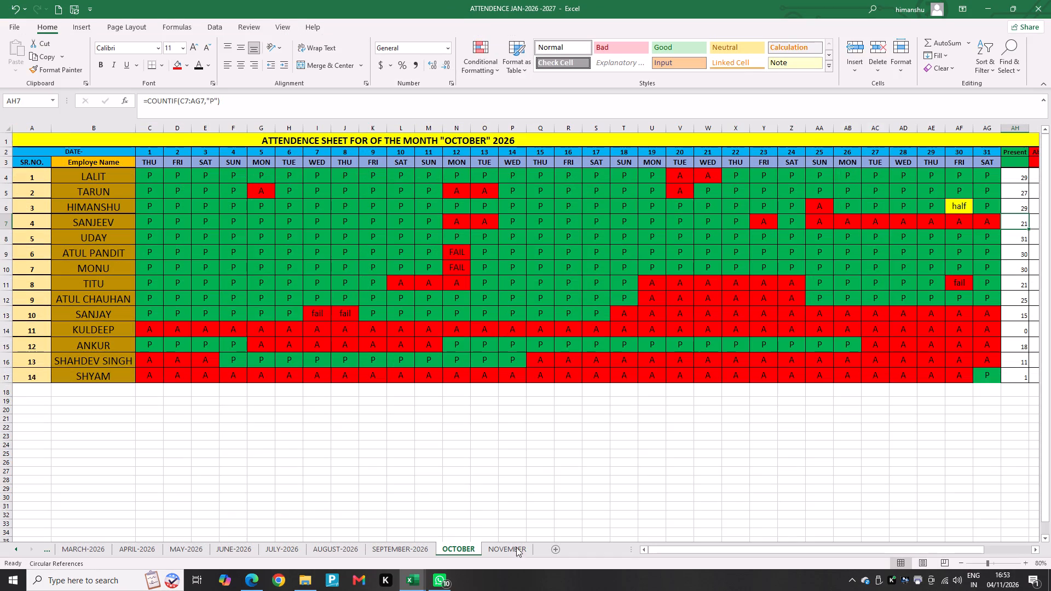
pyautogui.click(511, 552)
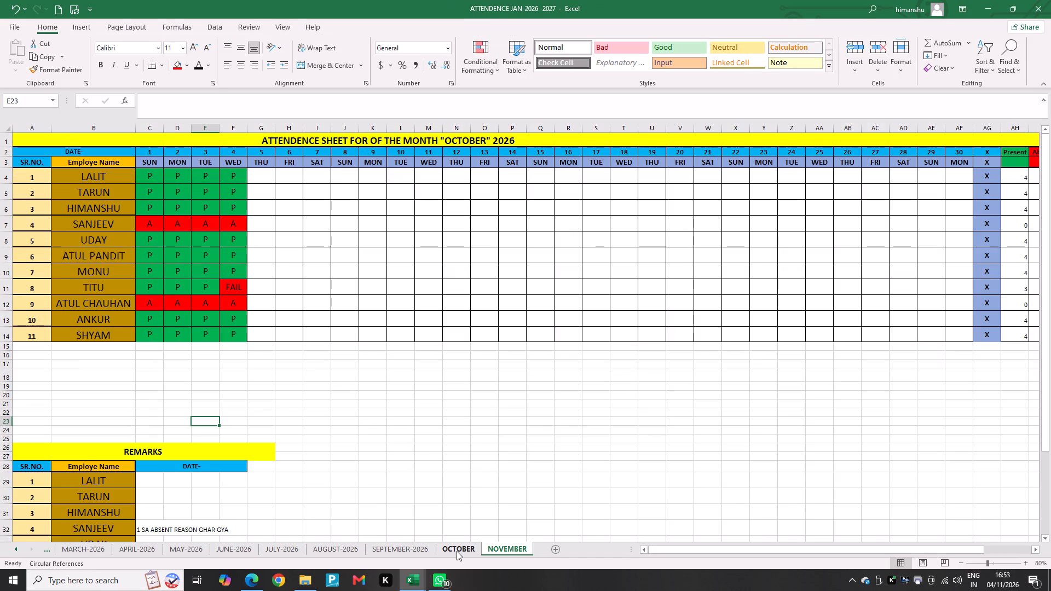
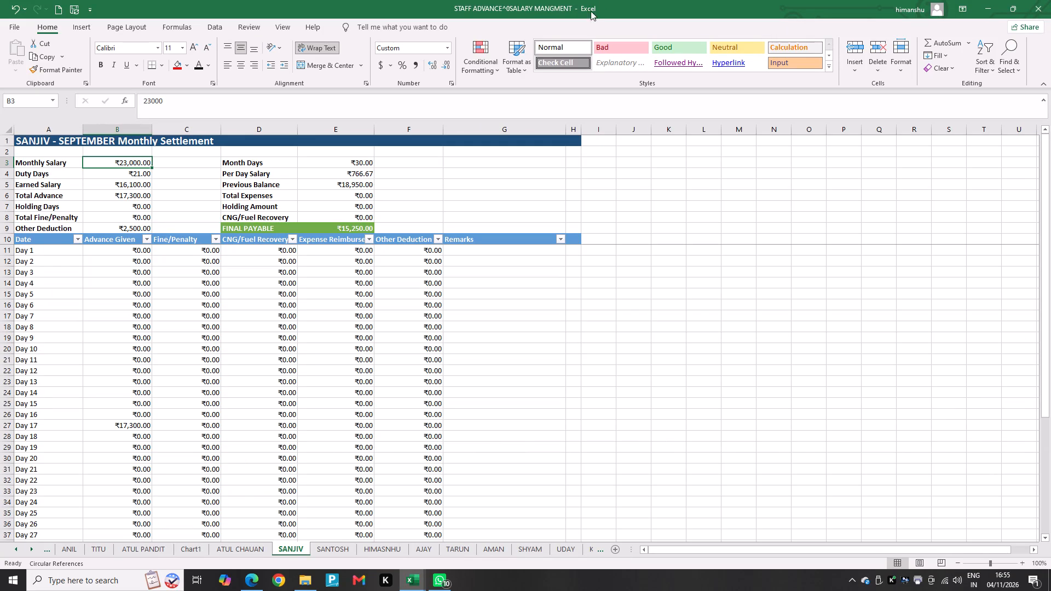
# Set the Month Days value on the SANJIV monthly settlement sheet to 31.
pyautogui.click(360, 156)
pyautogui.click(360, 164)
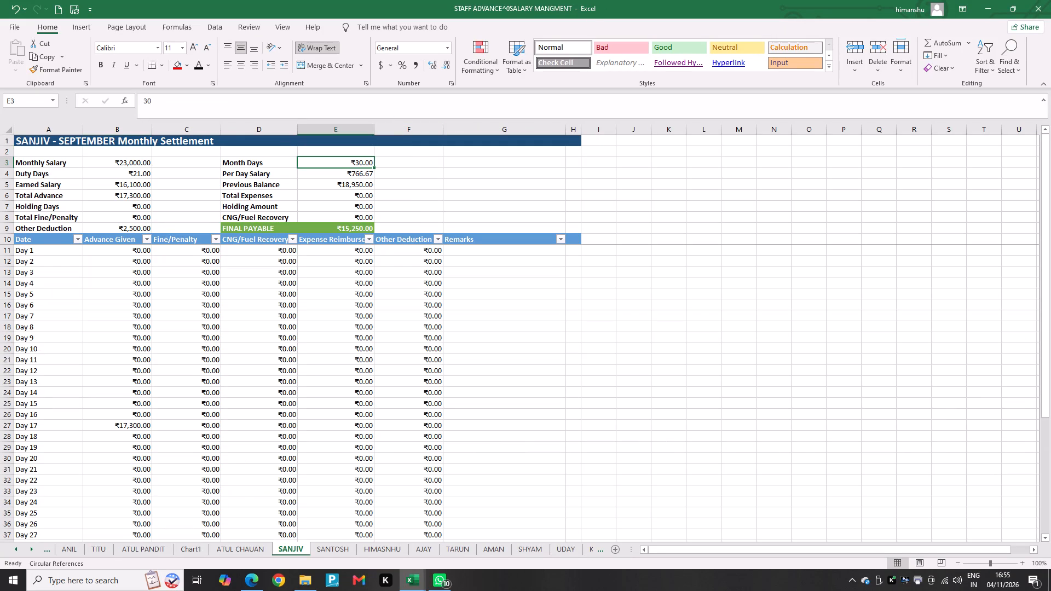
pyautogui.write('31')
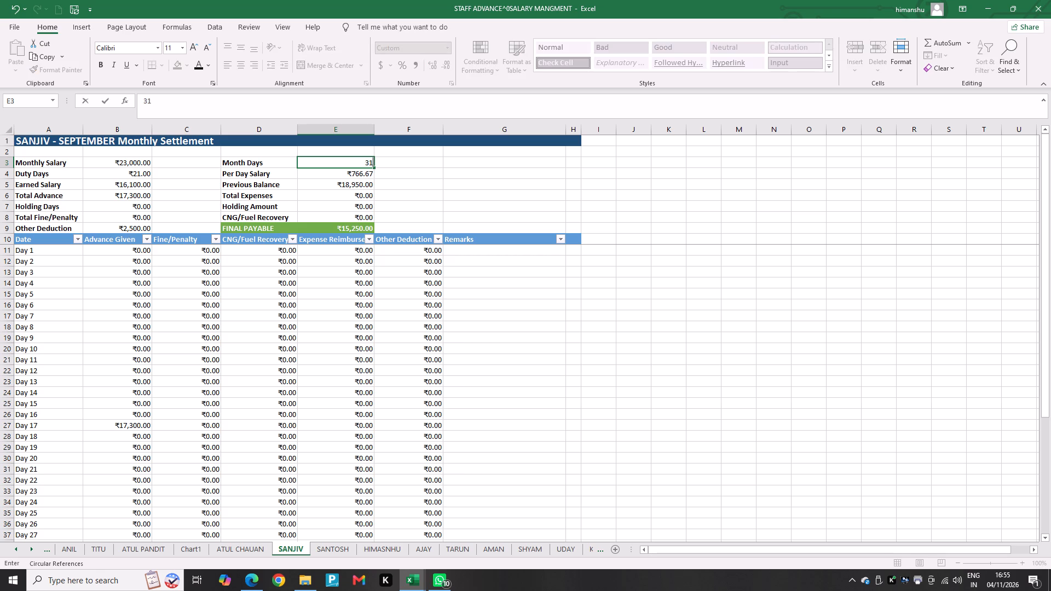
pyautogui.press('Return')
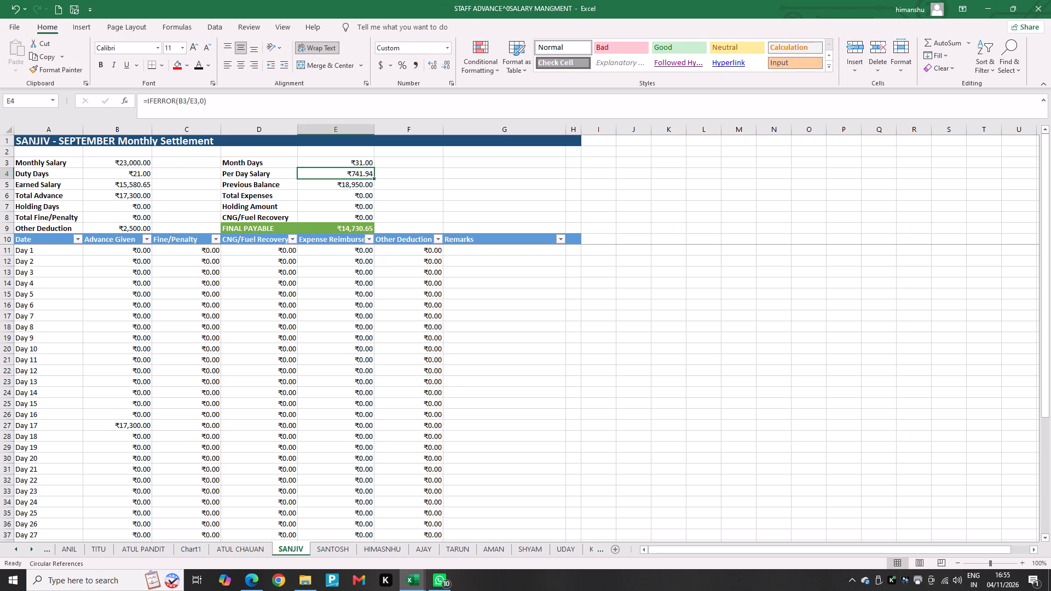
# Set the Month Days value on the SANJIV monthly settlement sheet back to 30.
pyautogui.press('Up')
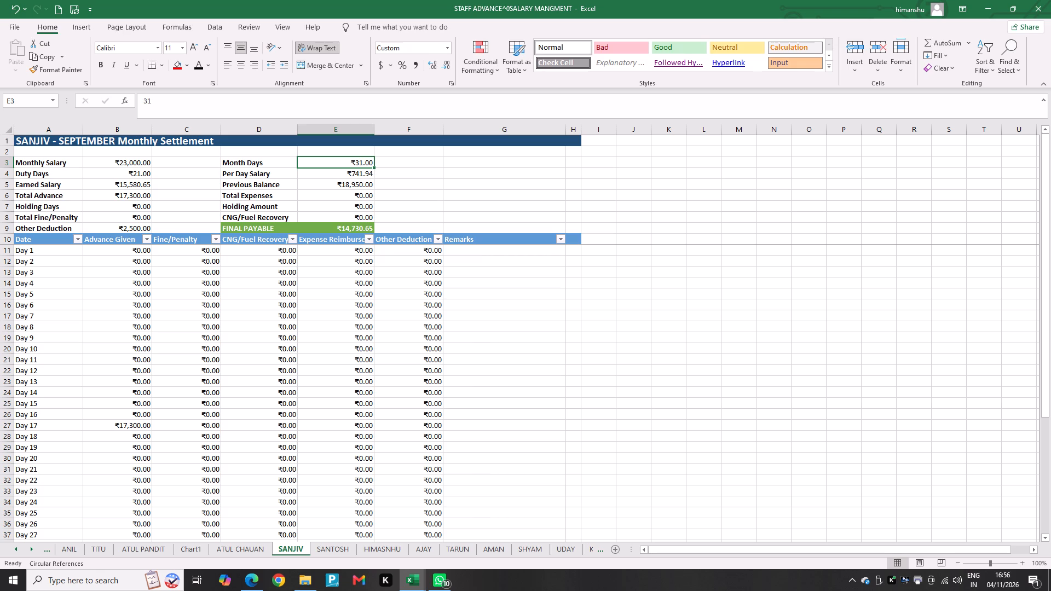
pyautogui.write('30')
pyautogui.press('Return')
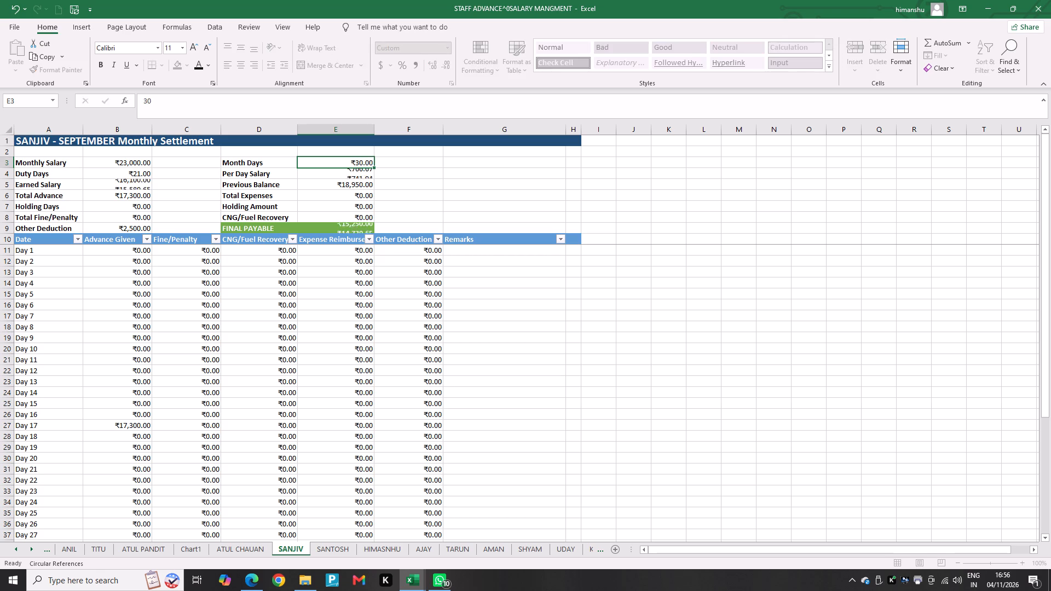
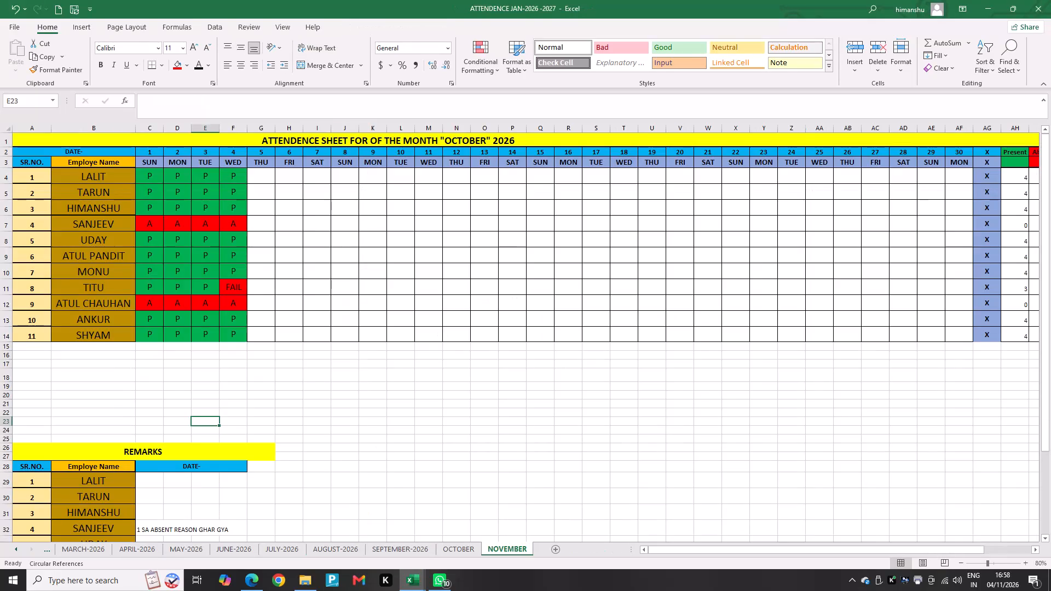
# Switch to the MIS DD Logistics workbook and open the October advance total formula in C64 of the SANJEEV sheet.
pyautogui.hotkey('alt', 'Tab')
pyautogui.hotkey('alt', 'Tab')
pyautogui.hotkey('alt', 'Tab')
pyautogui.hotkey('alt', 'Tab')
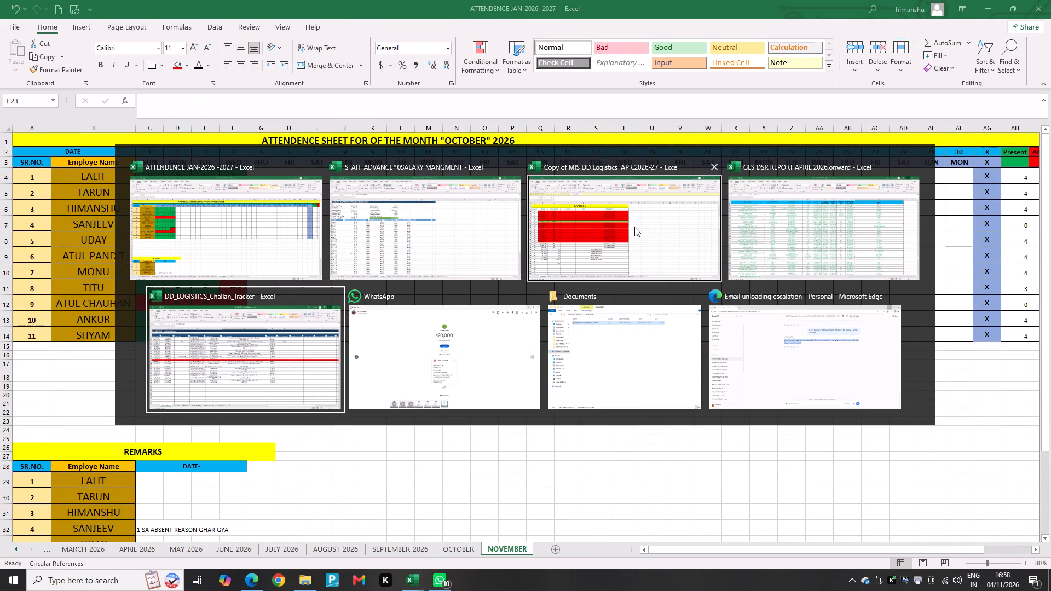
pyautogui.hotkey('alt', 'Tab')
pyautogui.hotkey('alt', 'Tab')
pyautogui.hotkey('alt', 'Tab')
pyautogui.hotkey('alt', 'Tab')
pyautogui.hotkey('alt', 'Tab')
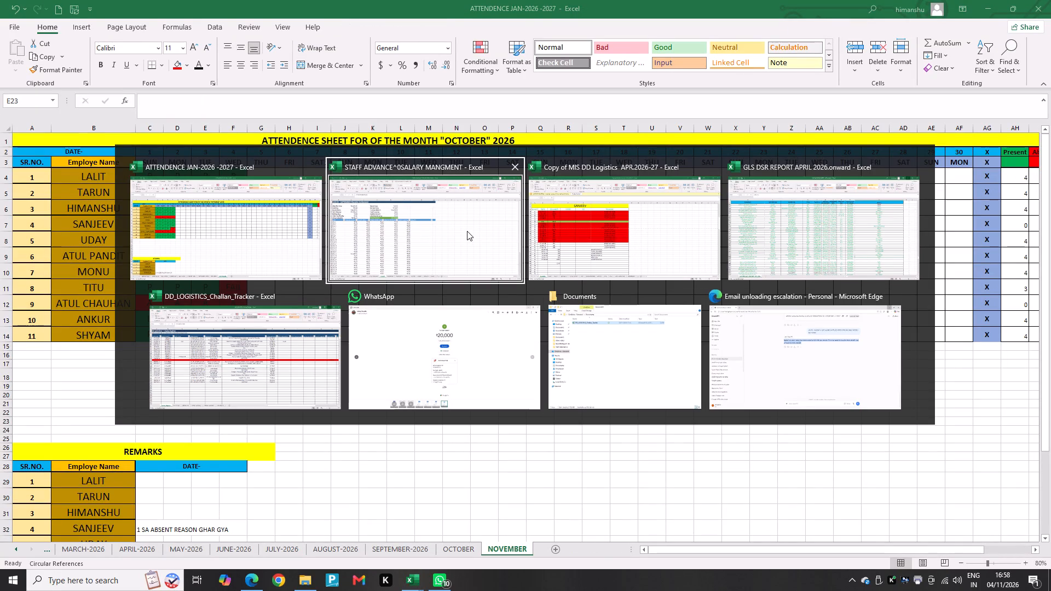
pyautogui.hotkey('alt', 'Tab')
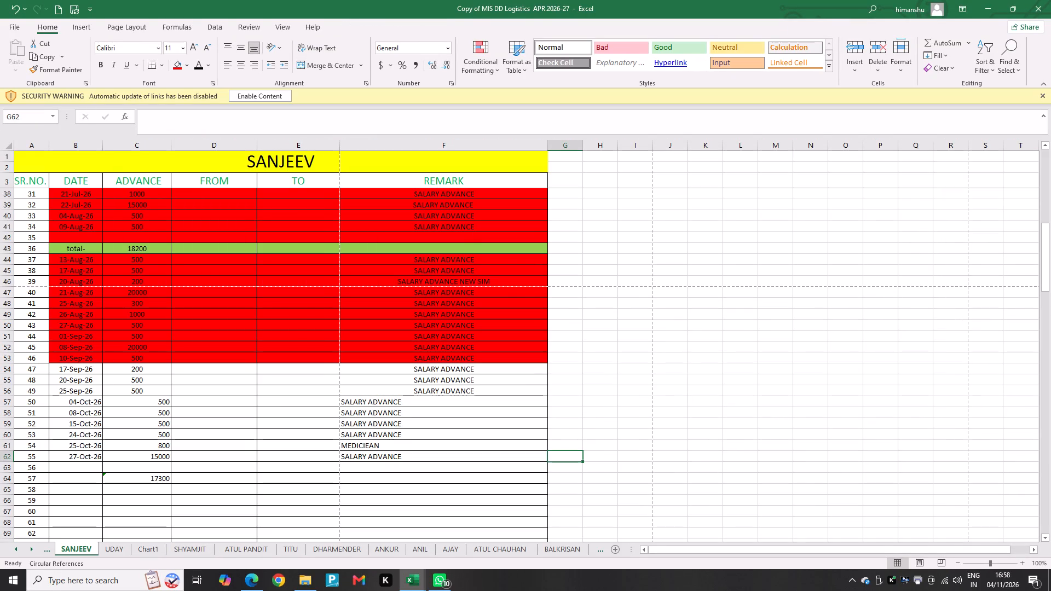
pyautogui.moveTo(136, 417); pyautogui.dragTo(137, 425)
pyautogui.doubleClick(160, 478)
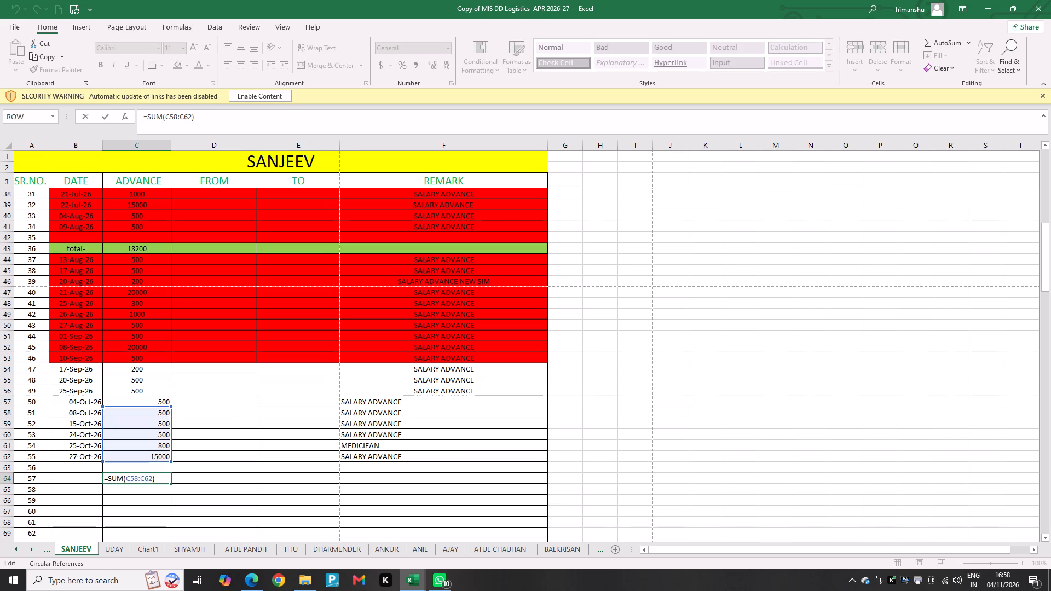
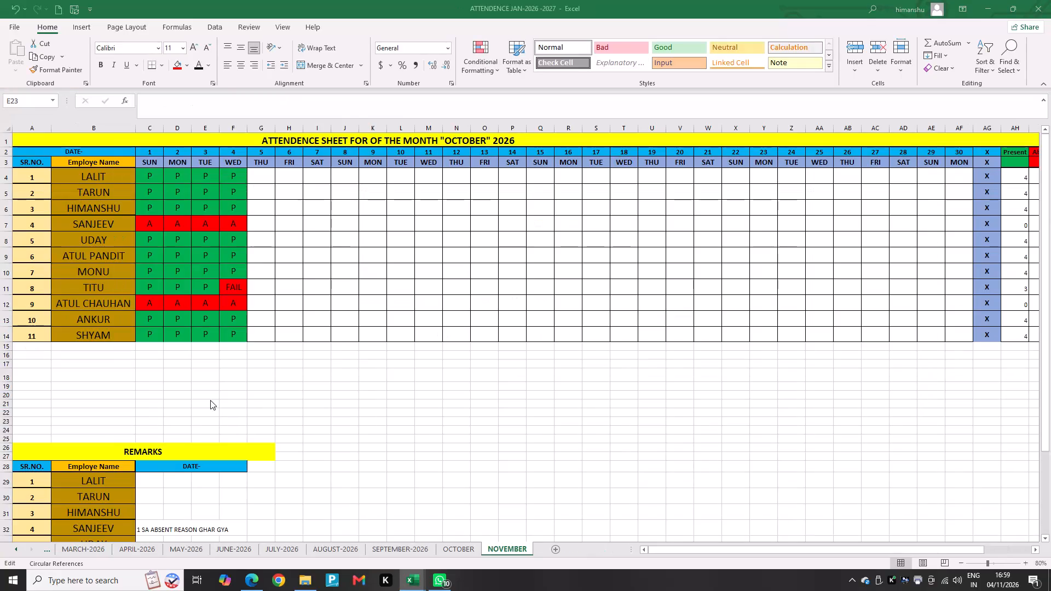
# Switch to the staff advance and salary management workbook to view the SANJIV monthly settlement sheet.
pyautogui.hotkey('alt', 'Tab')
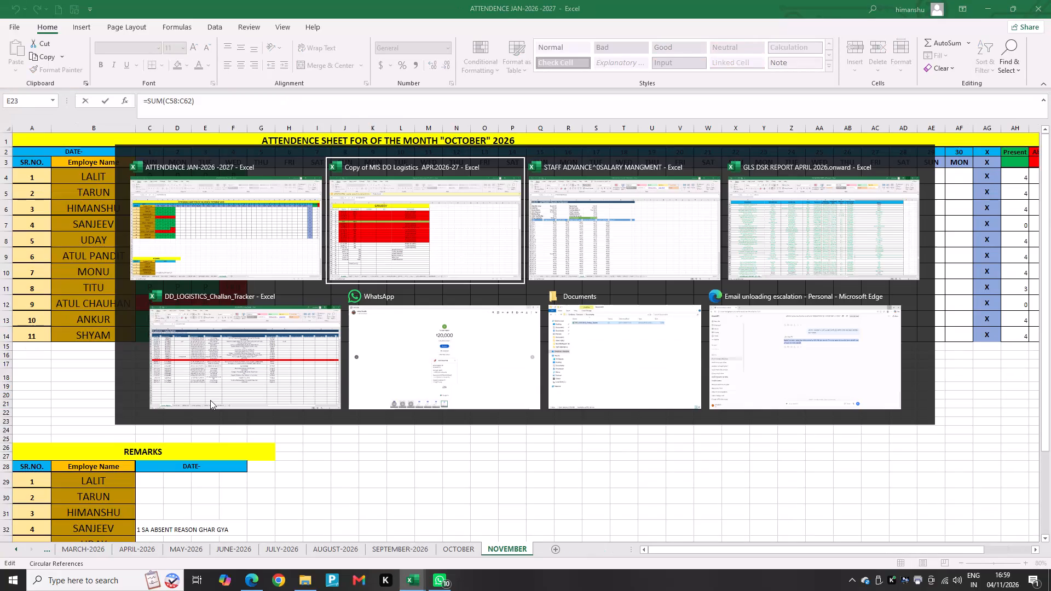
pyautogui.hotkey('alt', 'Tab')
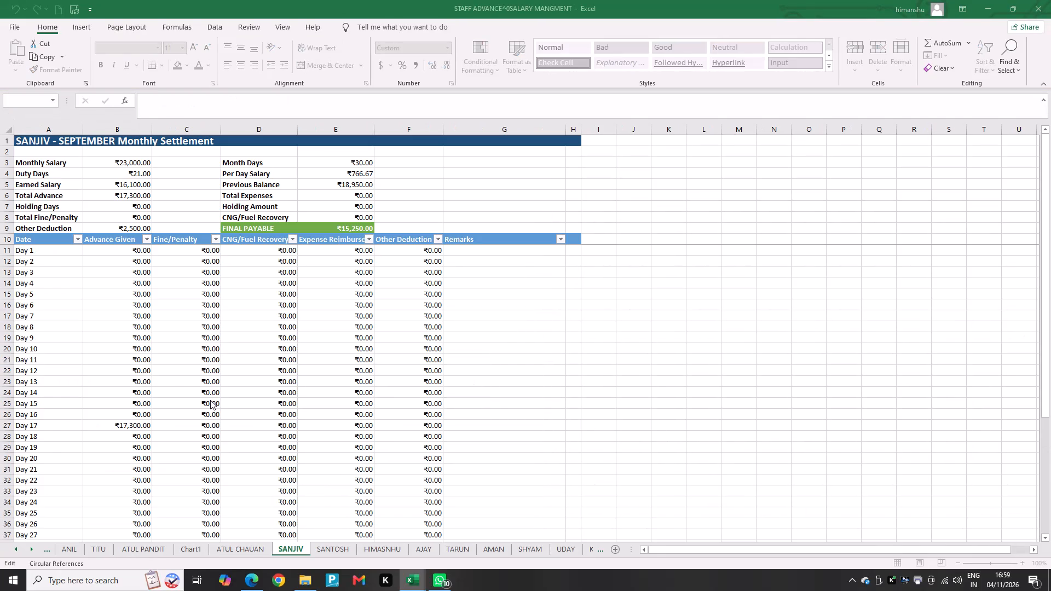
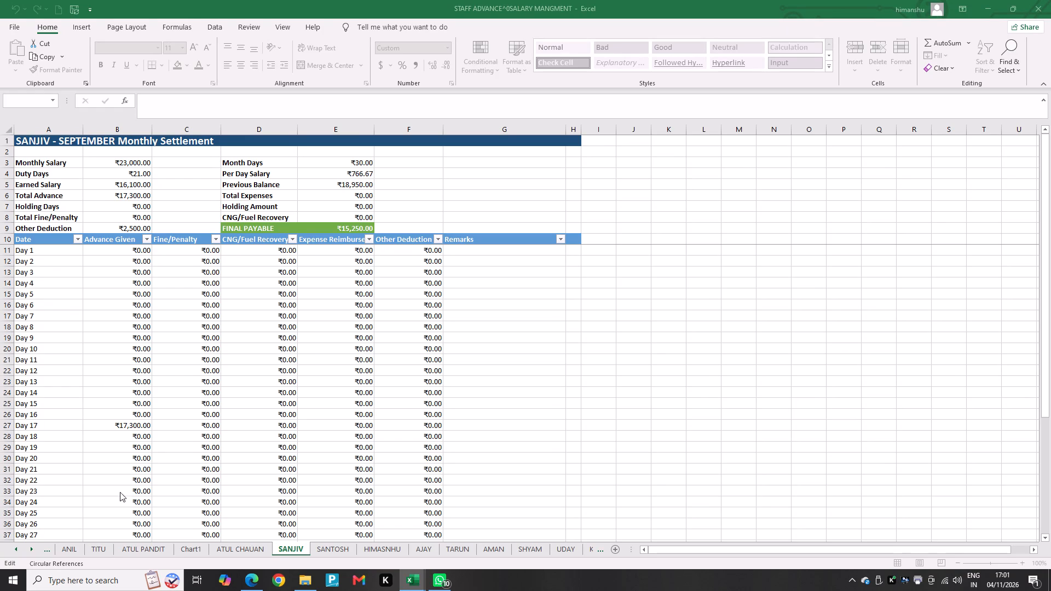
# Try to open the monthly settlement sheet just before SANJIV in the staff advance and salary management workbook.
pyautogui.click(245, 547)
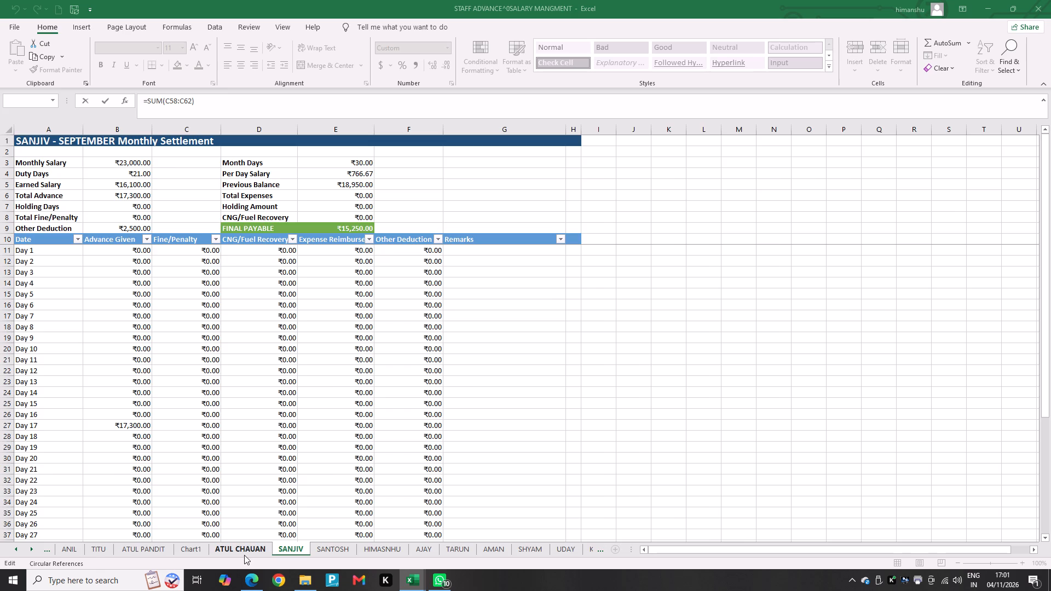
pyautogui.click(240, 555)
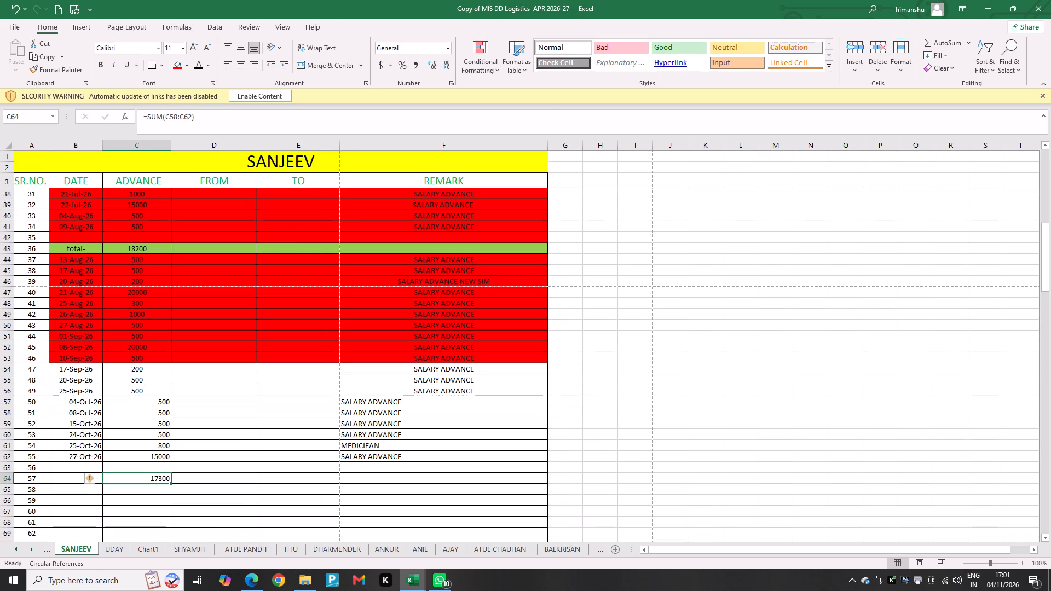
# Return to the staff advance and salary management workbook and view the HIMASNHU and SANTOSH settlement sheets, plus the sheet just before SANJIV.
pyautogui.hotkey('alt', 'Tab')
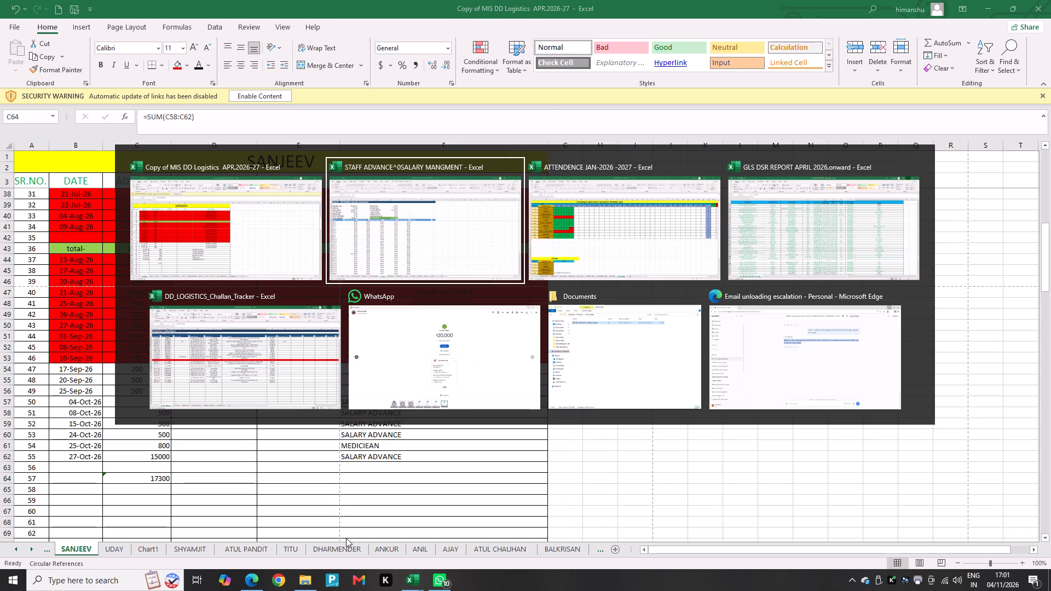
pyautogui.hotkey('alt', 'Tab')
pyautogui.hotkey('alt', 'Tab')
pyautogui.hotkey('alt', 'Tab')
pyautogui.hotkey('alt', 'Tab')
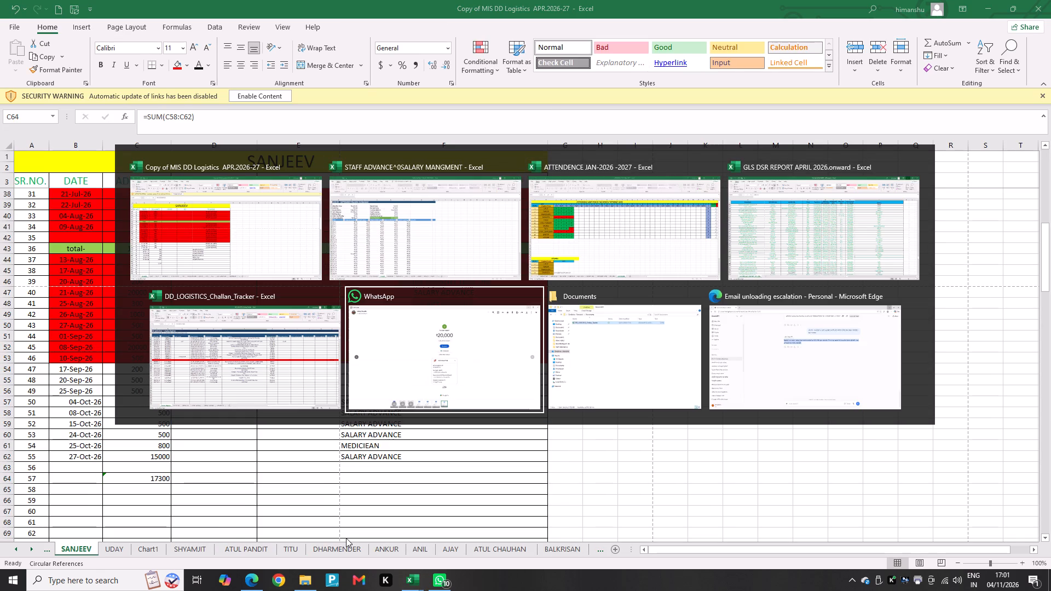
pyautogui.hotkey('alt', 'Tab')
pyautogui.hotkey('alt', 'Tab')
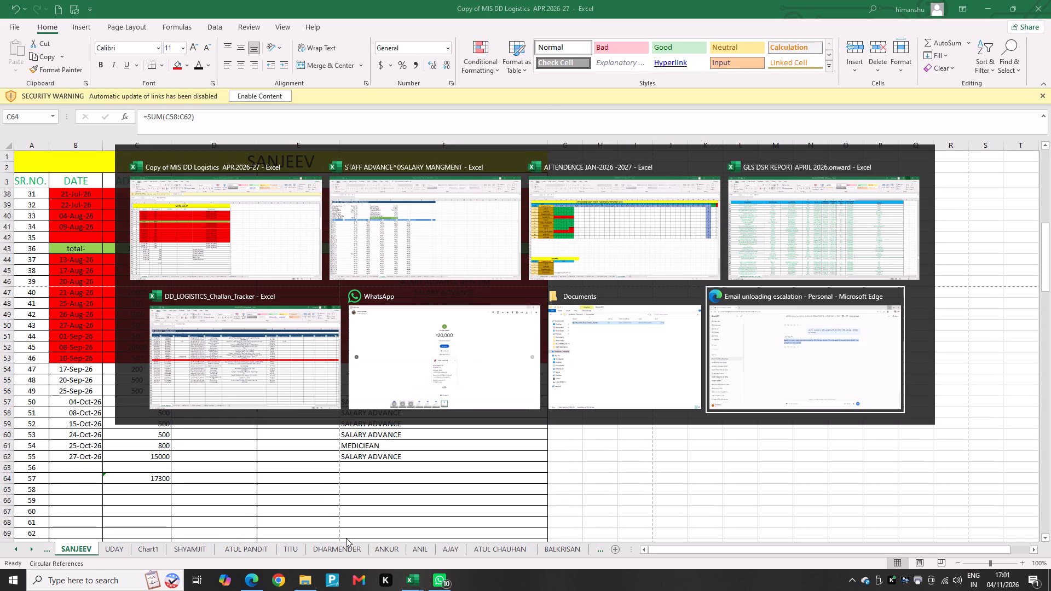
pyautogui.hotkey('alt', 'Tab')
pyautogui.hotkey('alt', 'Tab')
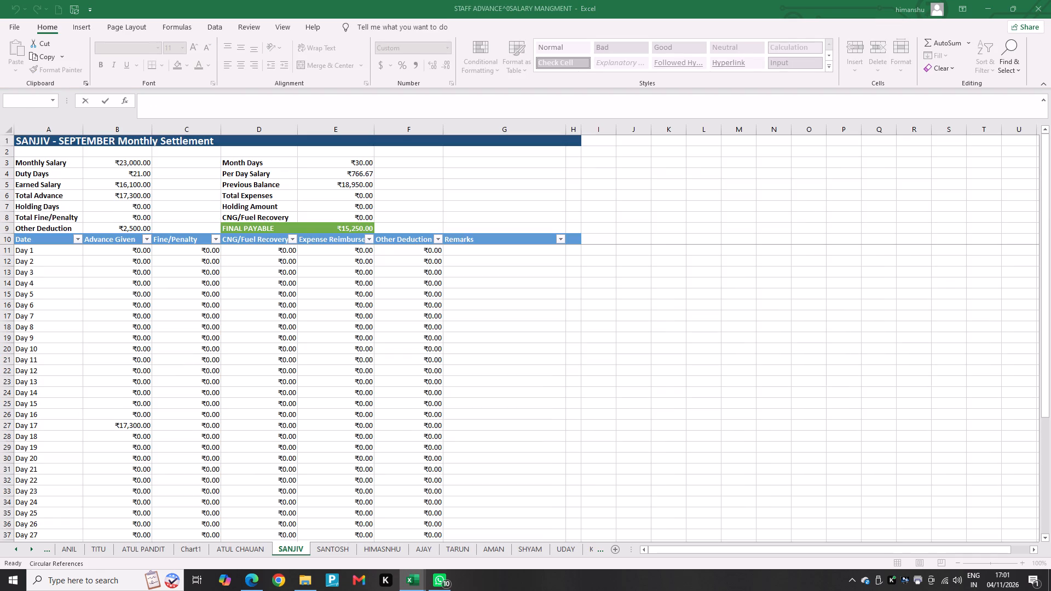
pyautogui.click(379, 553)
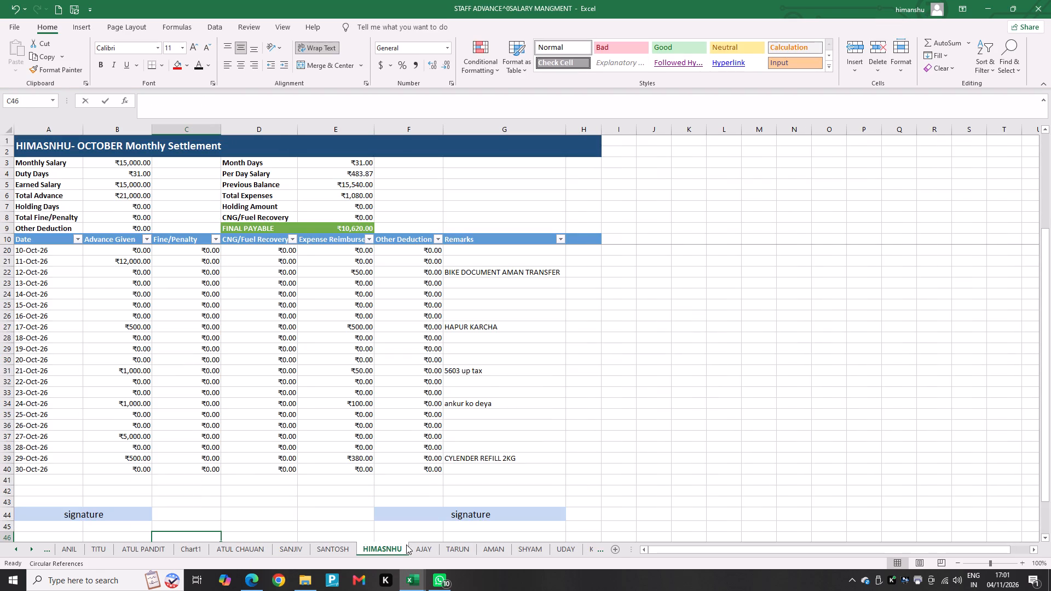
pyautogui.click(339, 550)
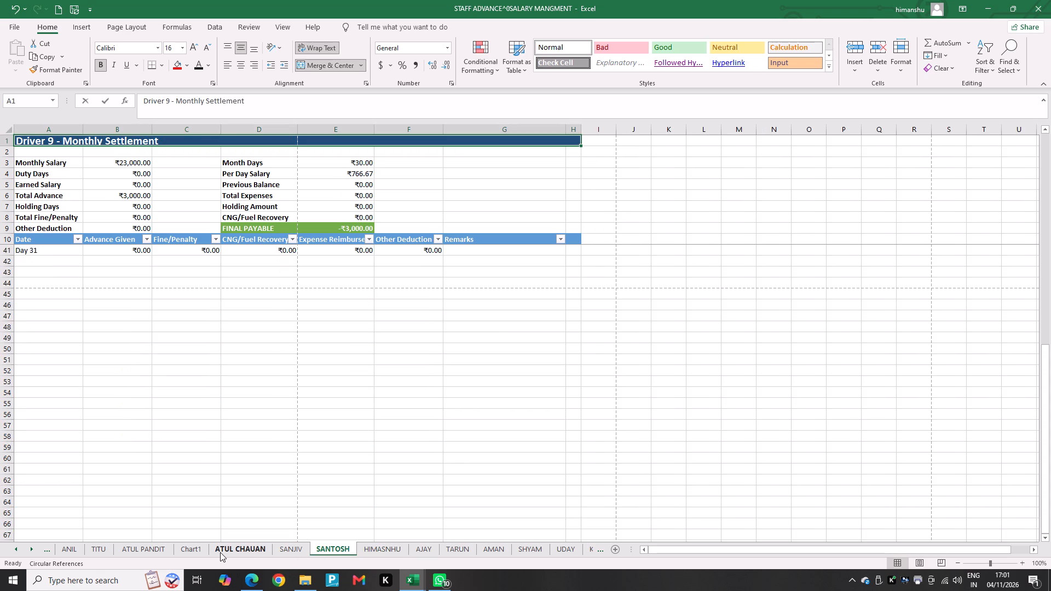
pyautogui.click(215, 552)
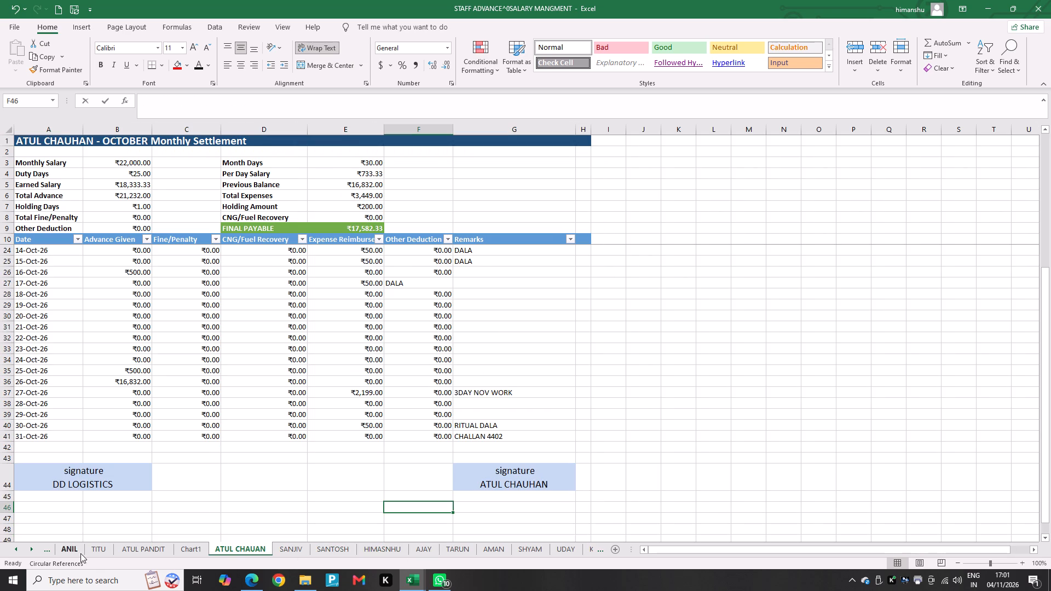
# Set the Month Days to 30 on MONU's October settlement sheet.
pyautogui.tripleClick(18, 553)
pyautogui.click(18, 553)
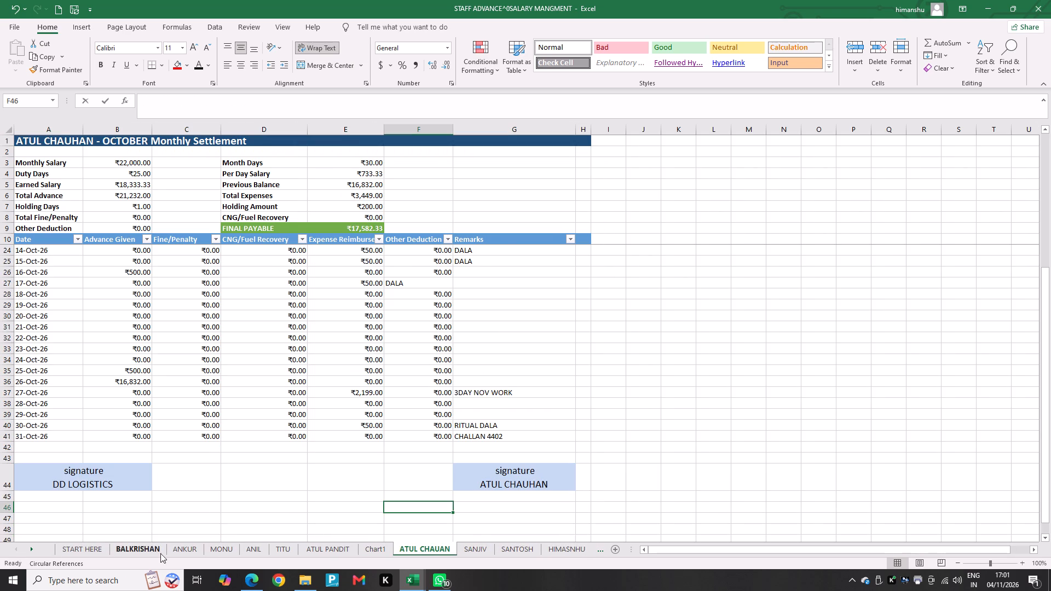
pyautogui.click(226, 553)
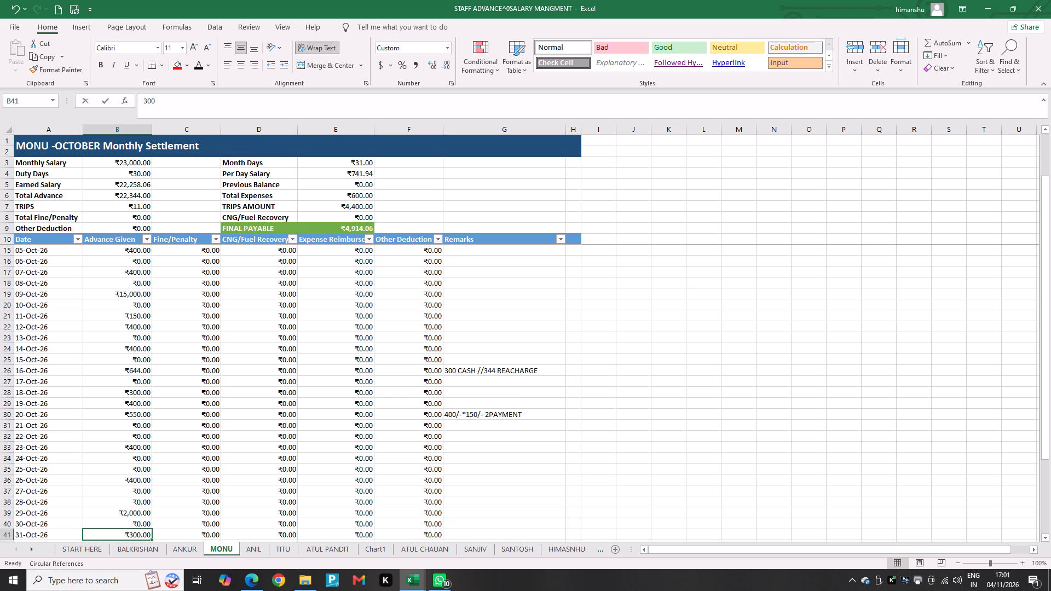
pyautogui.click(362, 163)
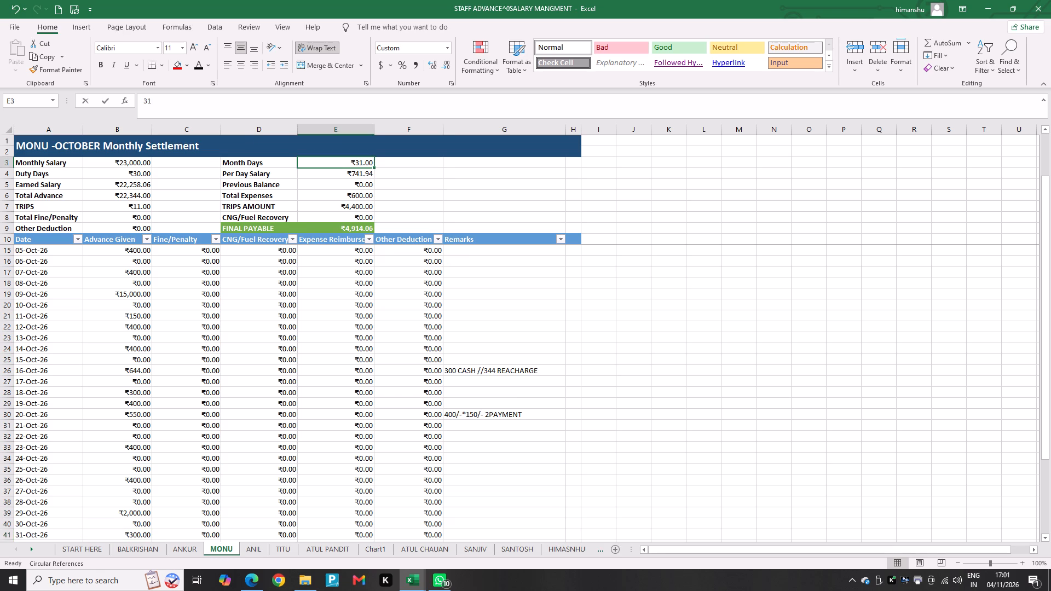
pyautogui.write('30')
pyautogui.press('Return')
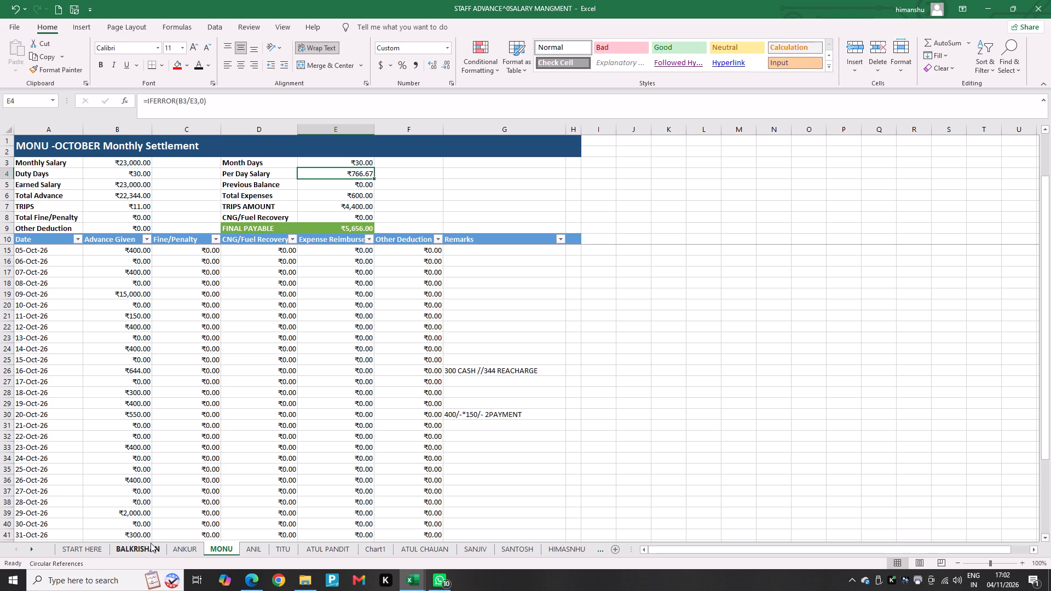
# Check the month days and duty days on the staff settlement sheets from ANKUR and ANIL through SANTOSH.
pyautogui.click(188, 546)
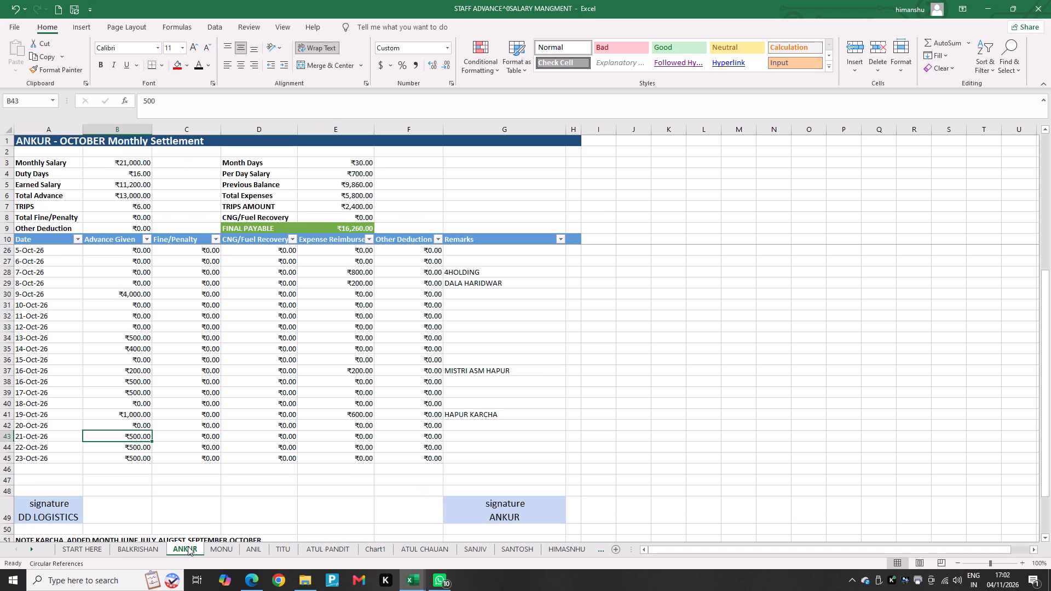
pyautogui.click(262, 551)
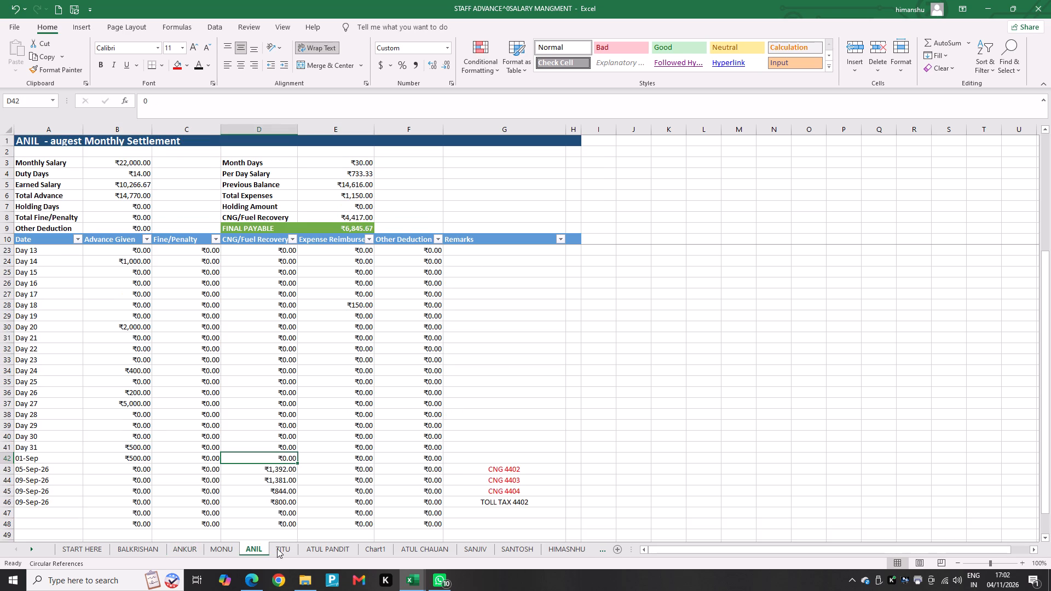
pyautogui.click(289, 547)
pyautogui.click(306, 549)
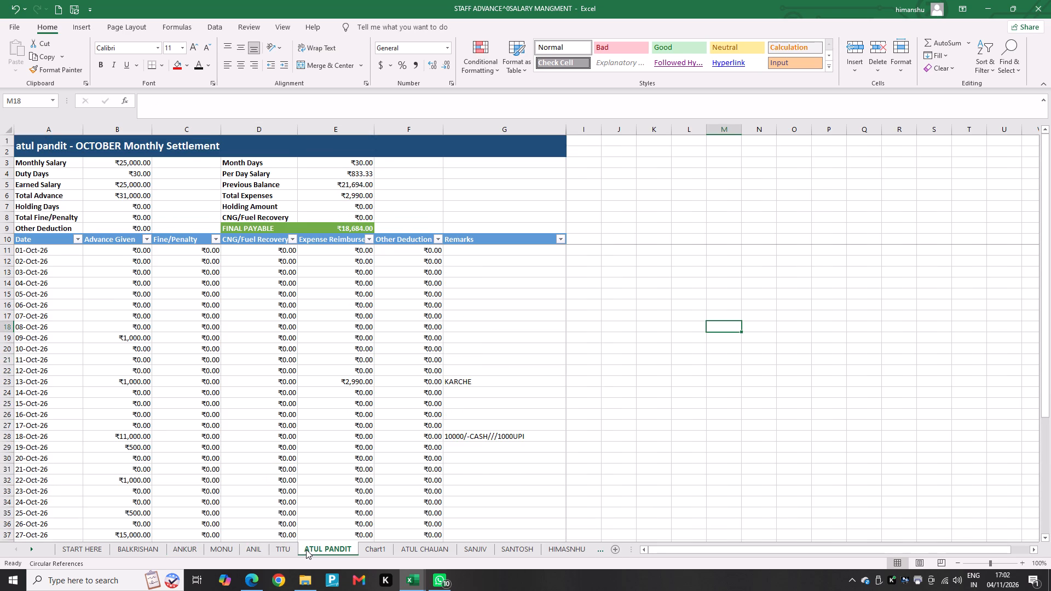
pyautogui.click(373, 549)
pyautogui.click(421, 547)
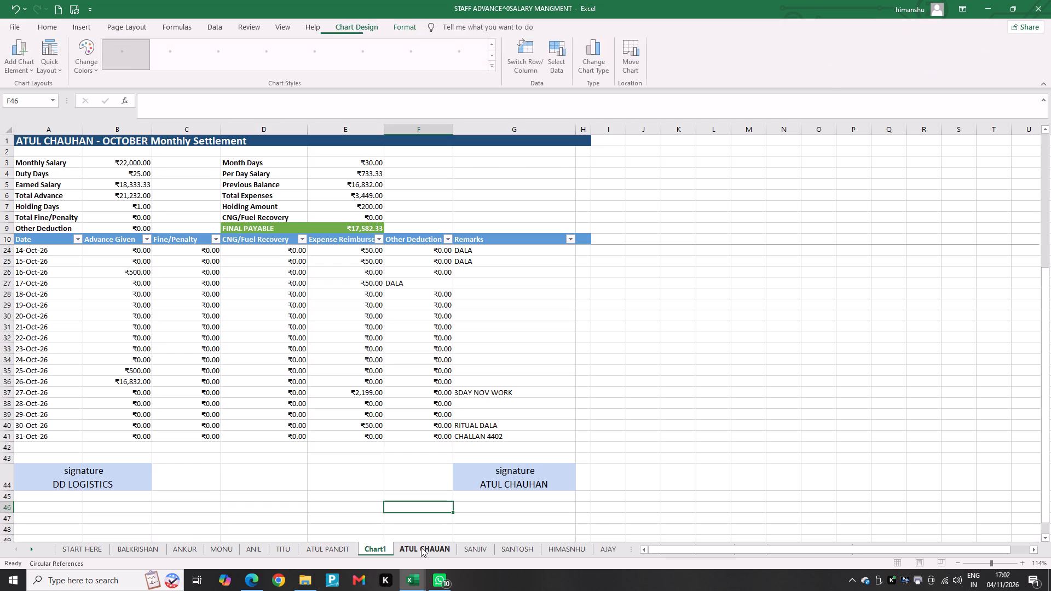
pyautogui.click(475, 547)
pyautogui.click(510, 547)
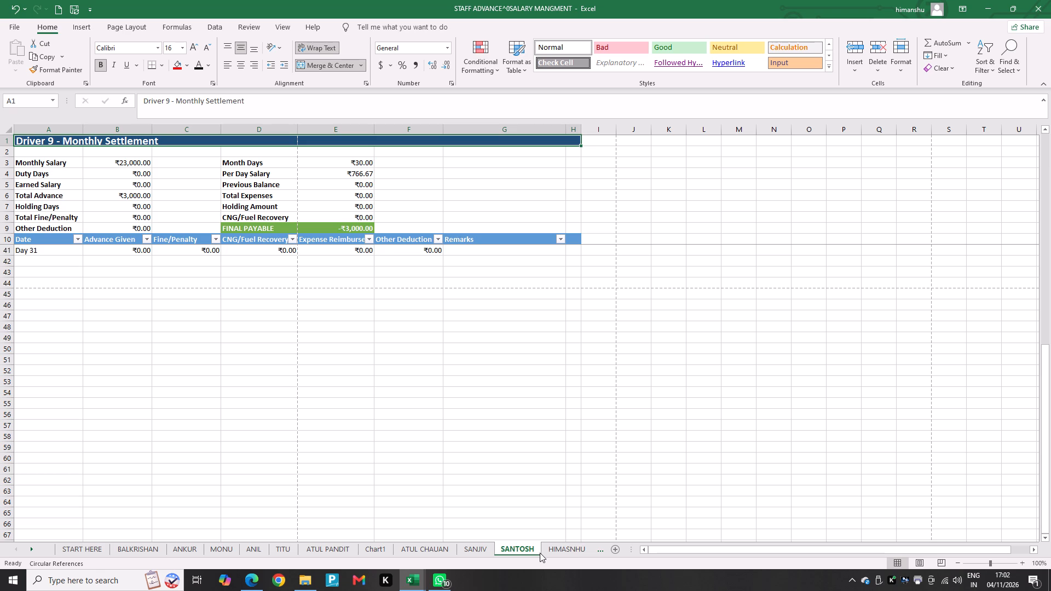
# Set both Duty Days and Month Days to 30 on the HIMASNHU October settlement sheet.
pyautogui.click(549, 548)
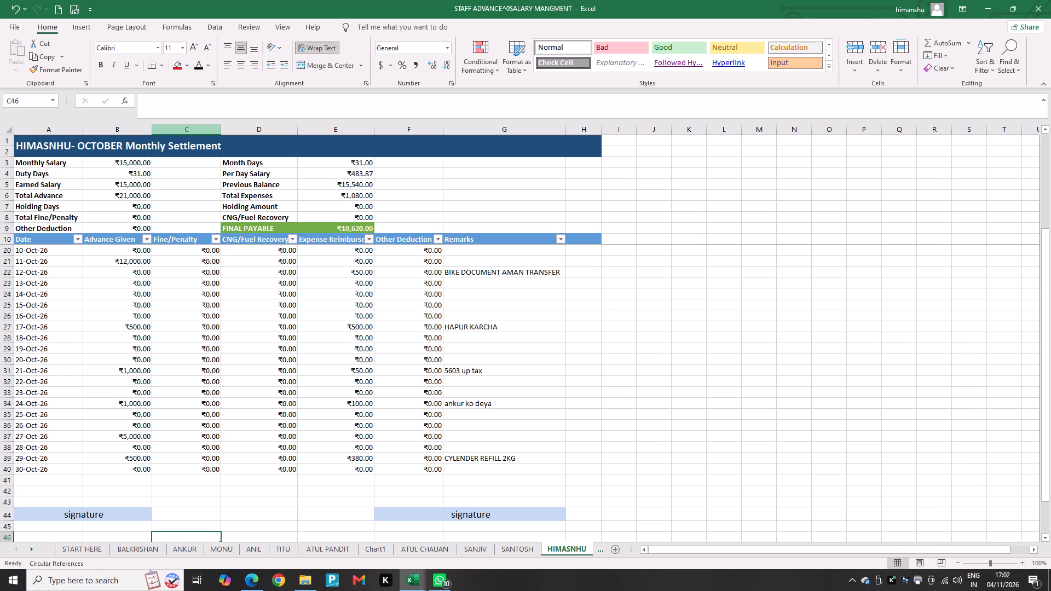
pyautogui.click(140, 179)
pyautogui.click(142, 172)
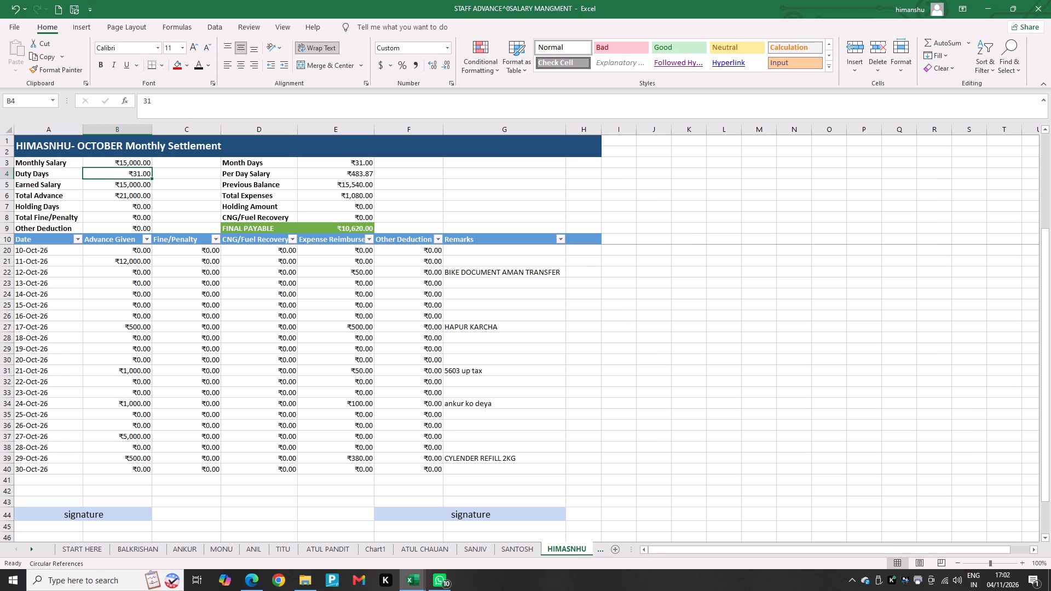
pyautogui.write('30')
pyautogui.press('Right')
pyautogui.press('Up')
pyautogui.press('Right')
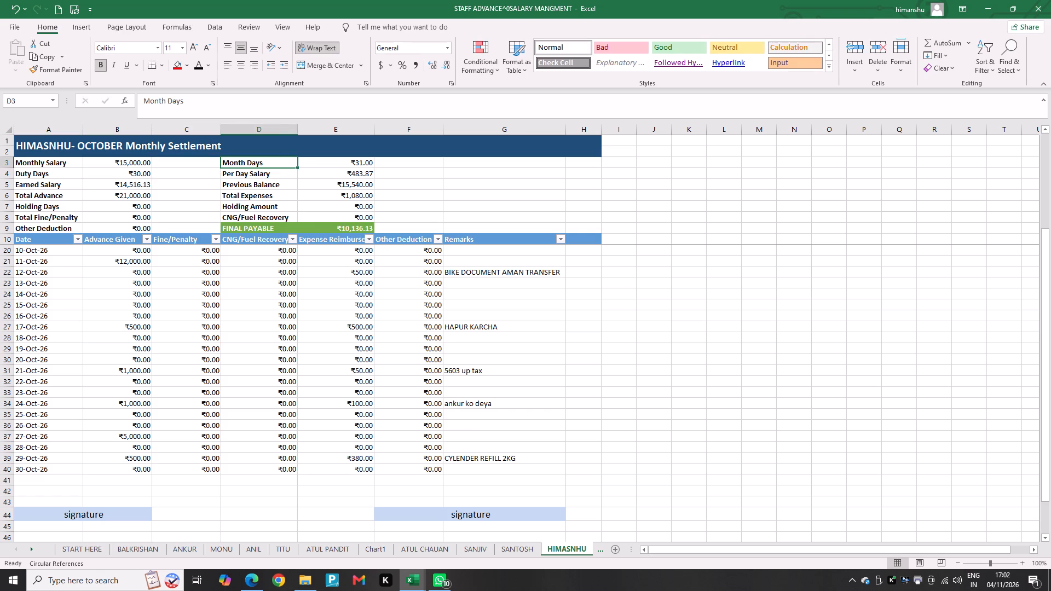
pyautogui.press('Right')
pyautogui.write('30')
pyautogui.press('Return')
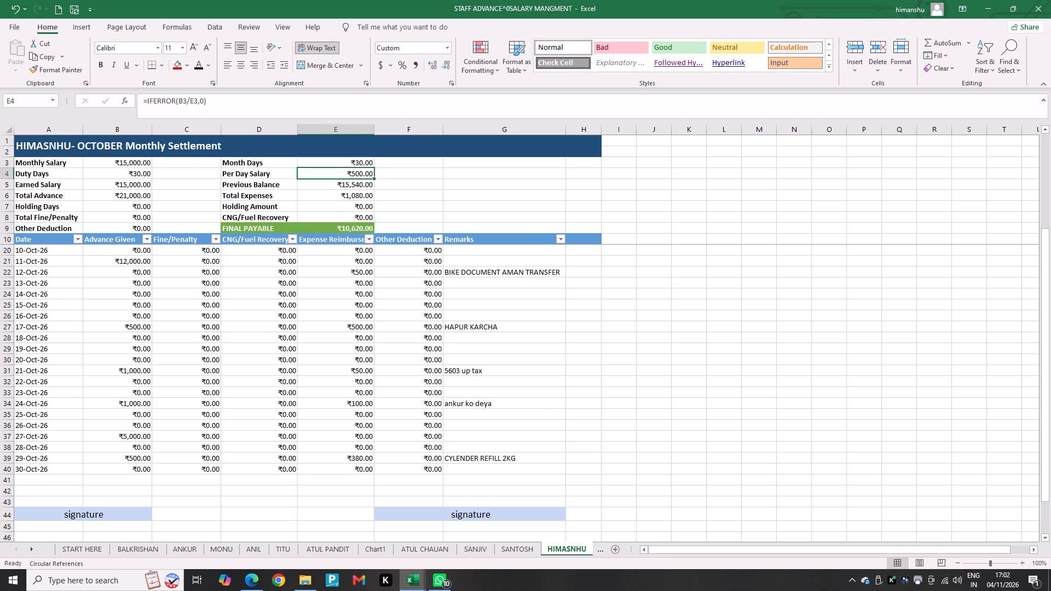
# Look through the AJAY and TARUN sheets, and set Month Days and Duty Days to 30 on the AMAN sheet.
pyautogui.click(596, 547)
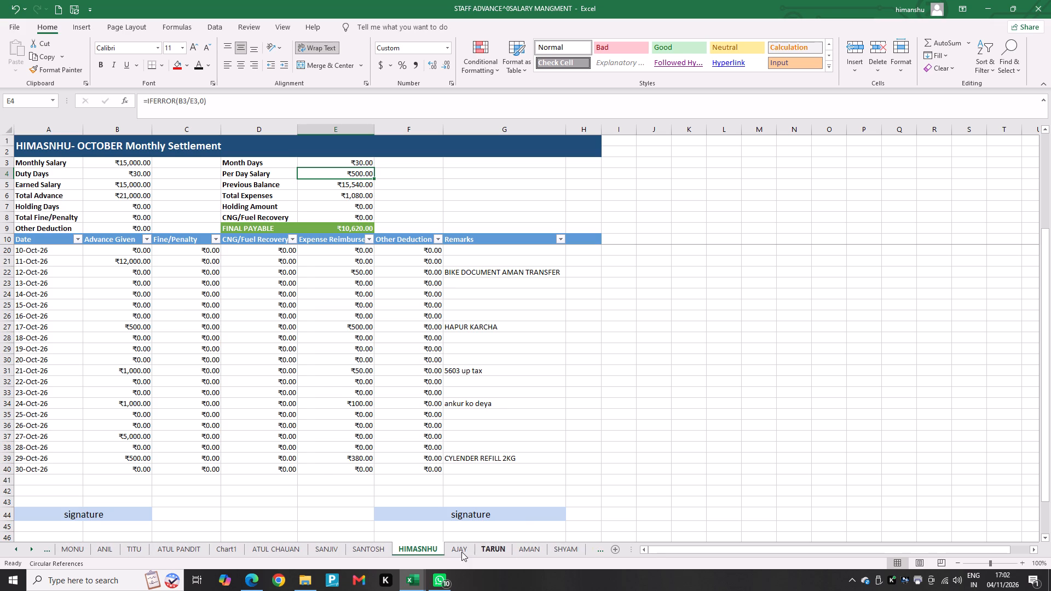
pyautogui.click(448, 552)
pyautogui.click(486, 553)
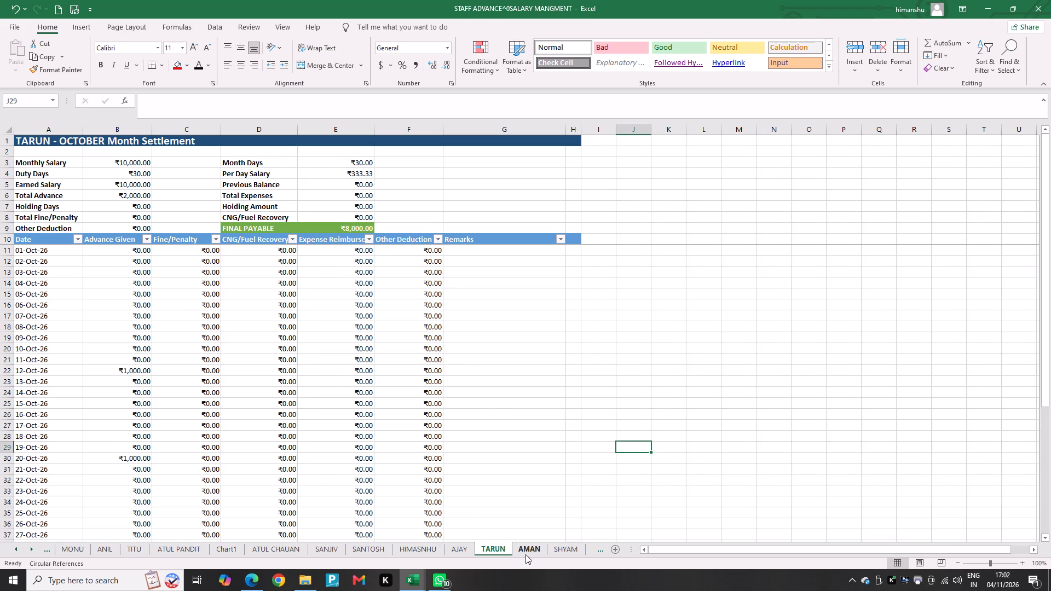
pyautogui.click(525, 554)
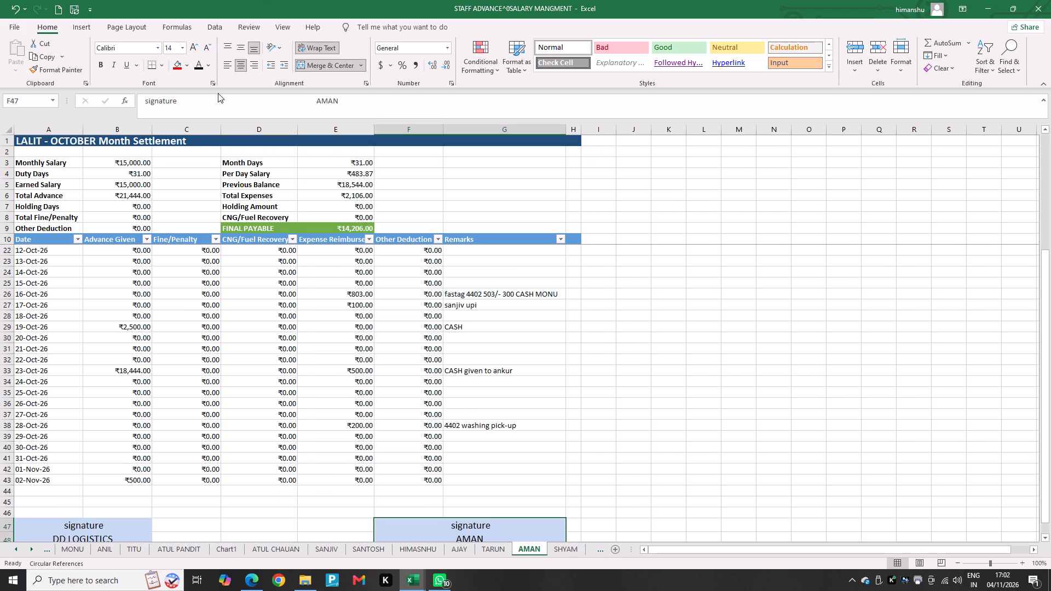
pyautogui.click(368, 163)
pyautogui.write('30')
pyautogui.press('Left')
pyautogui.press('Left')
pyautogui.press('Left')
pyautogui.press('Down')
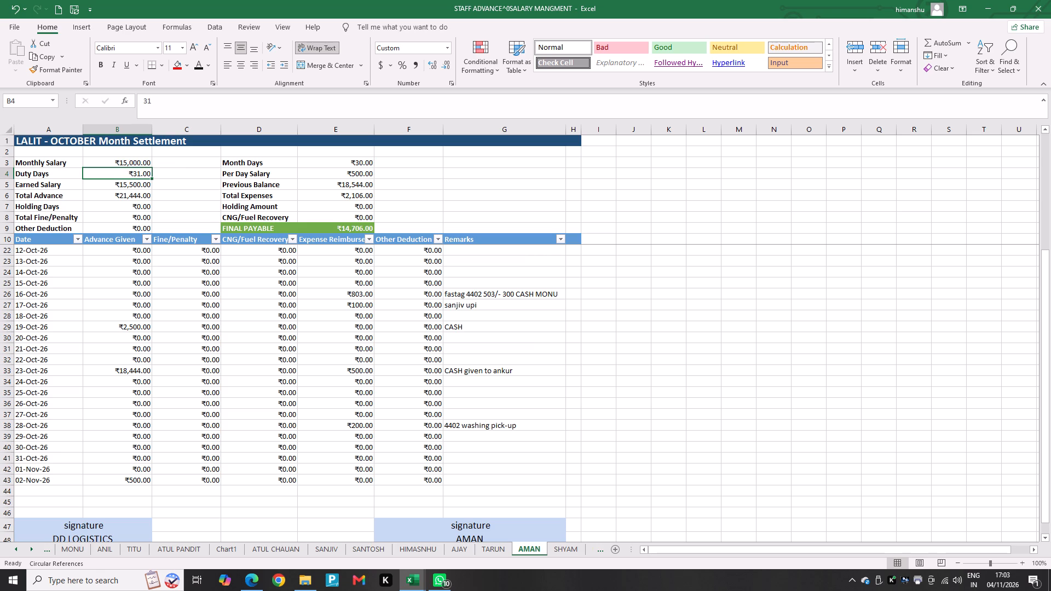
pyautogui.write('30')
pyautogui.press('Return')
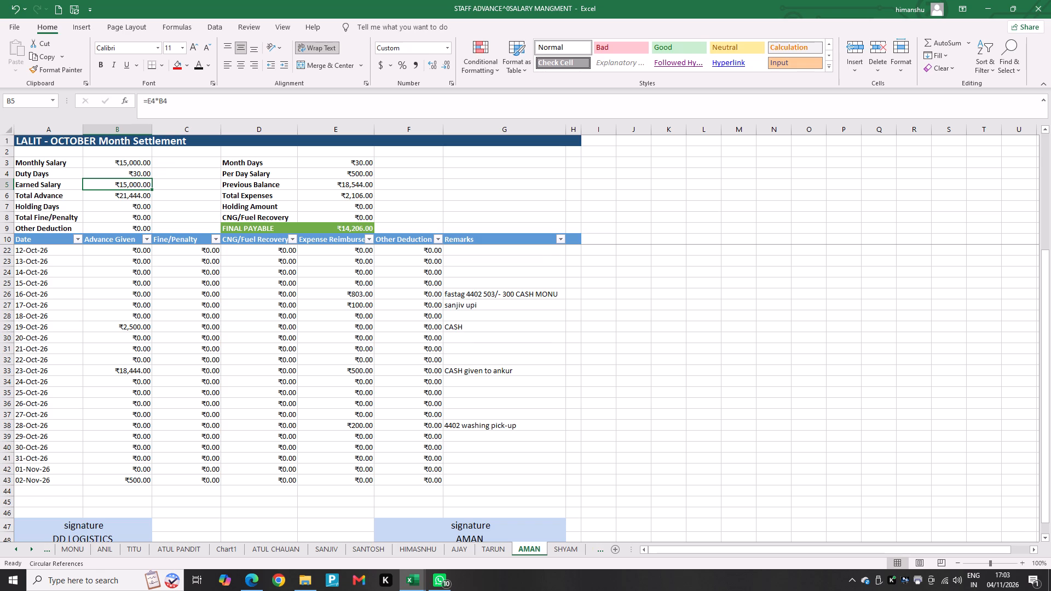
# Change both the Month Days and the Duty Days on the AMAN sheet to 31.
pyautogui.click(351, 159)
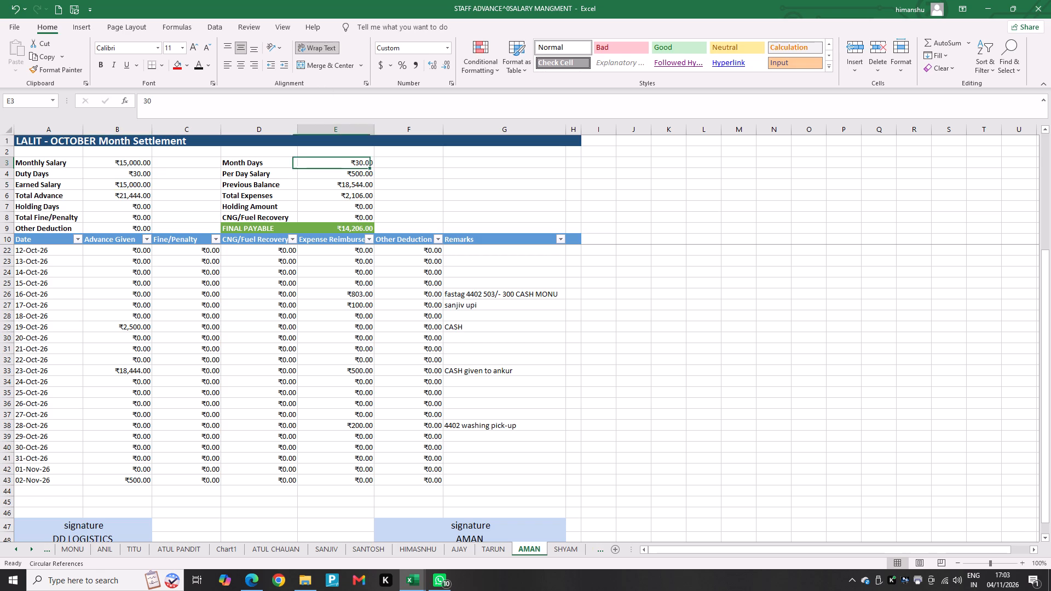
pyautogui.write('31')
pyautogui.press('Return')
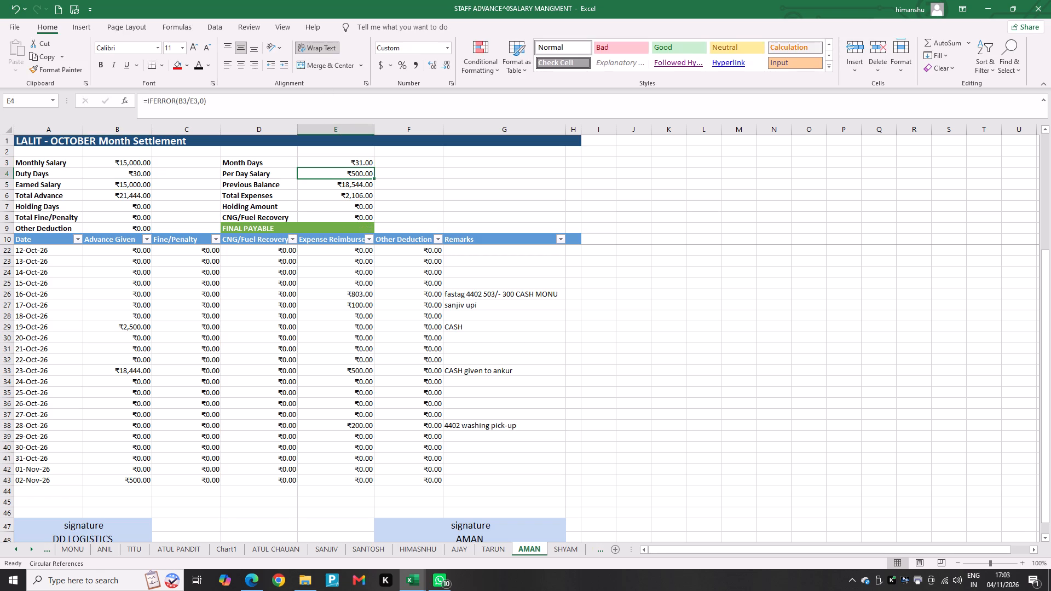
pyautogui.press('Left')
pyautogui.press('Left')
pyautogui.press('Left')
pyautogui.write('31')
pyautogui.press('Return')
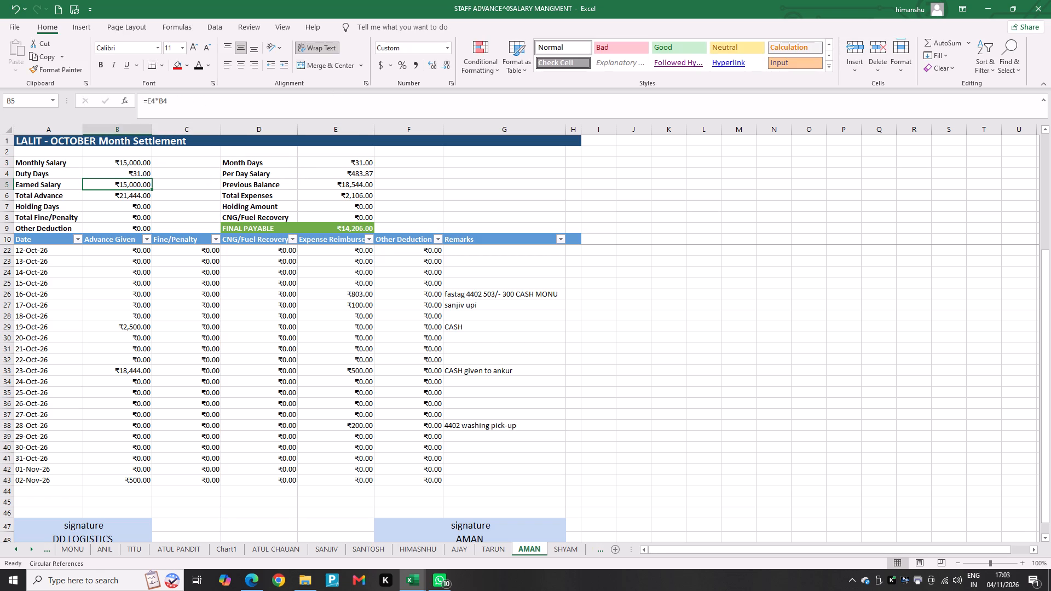
# Set the Duty Days and the Month Days on the AMAN sheet back to 30.
pyautogui.press('Up')
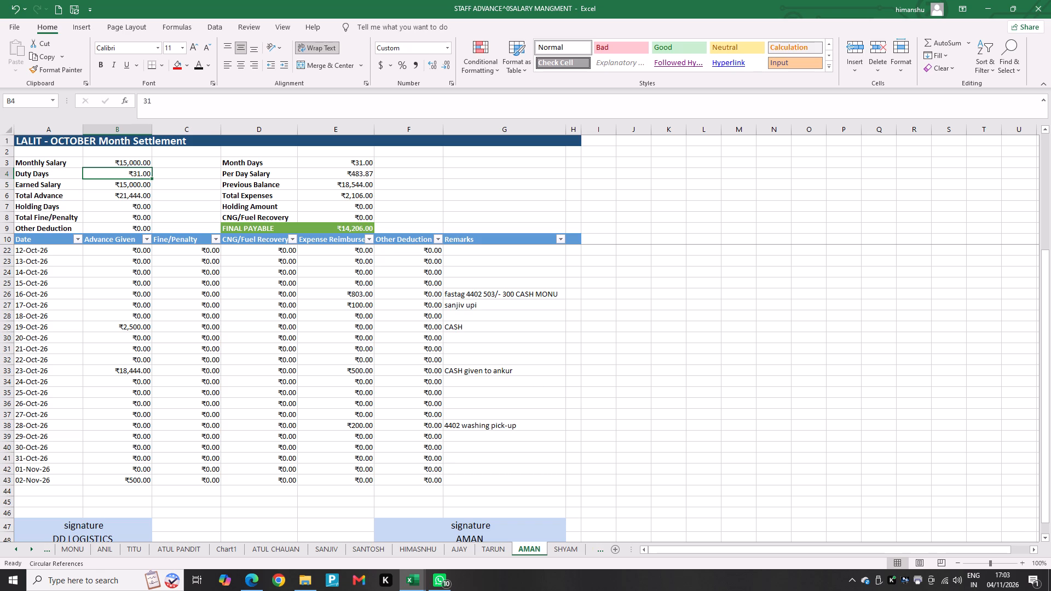
pyautogui.write('30')
pyautogui.press('Return')
pyautogui.press('Up')
pyautogui.press('Right')
pyautogui.press('Right')
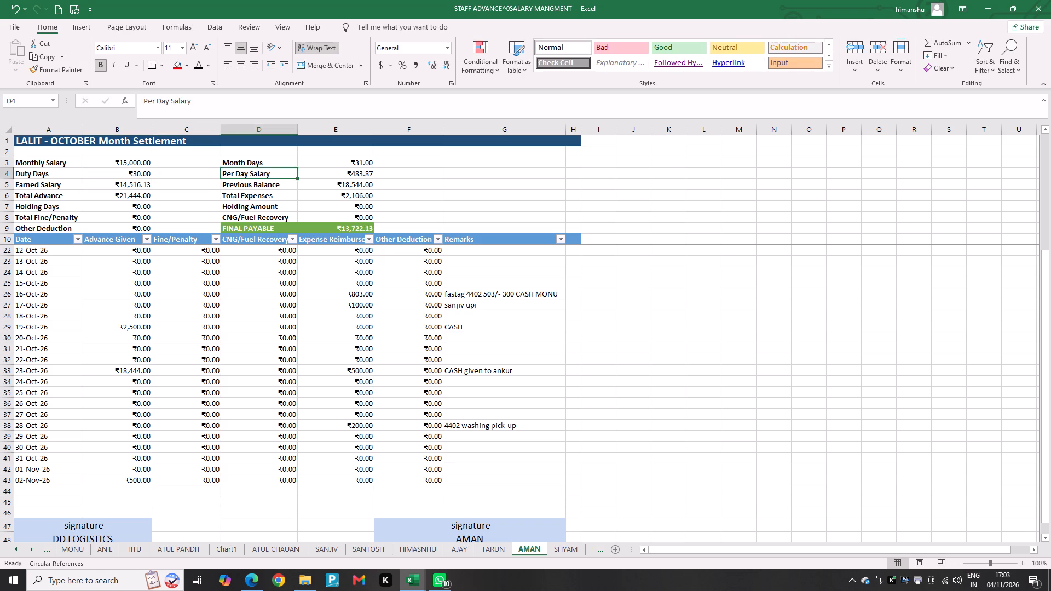
pyautogui.press('Up')
pyautogui.press('Right')
pyautogui.write('30')
pyautogui.press('Return')
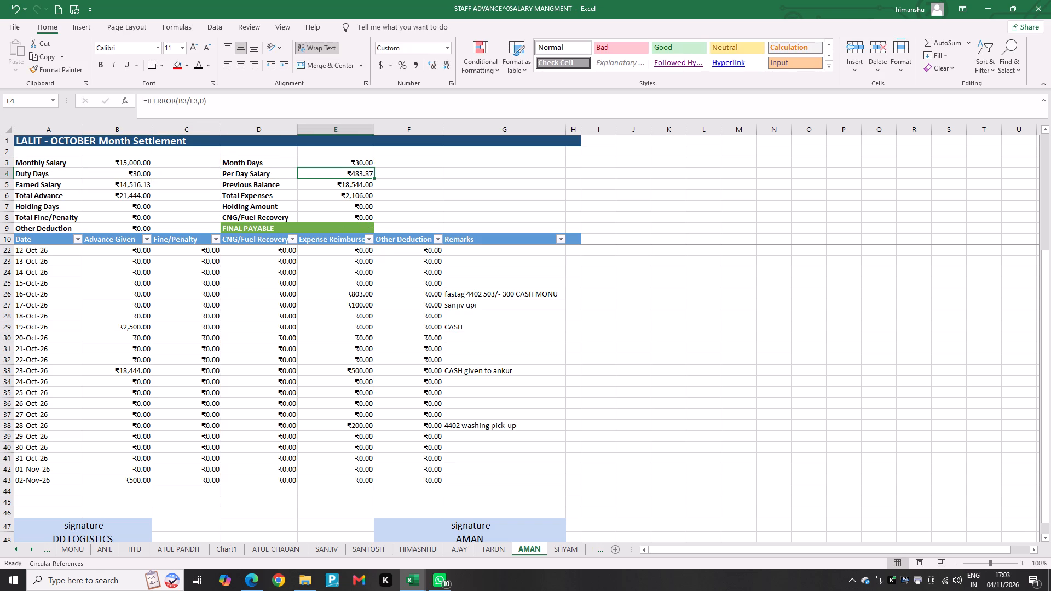
# Check the SHYAM sheet, and set Month Days and Duty Days to 30 on UDAY's October settlement sheet.
pyautogui.click(580, 551)
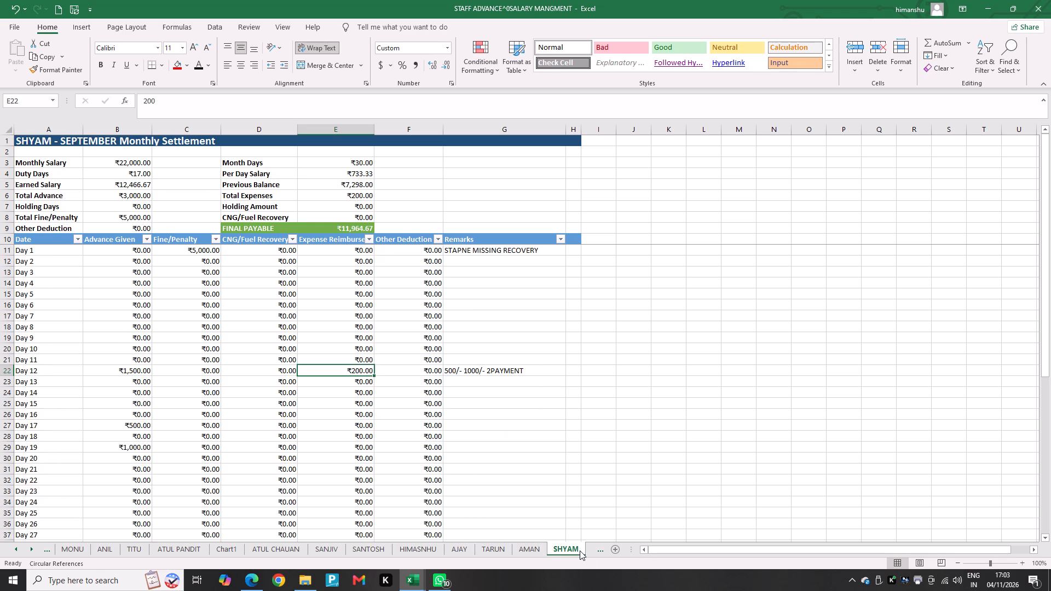
pyautogui.tripleClick(34, 552)
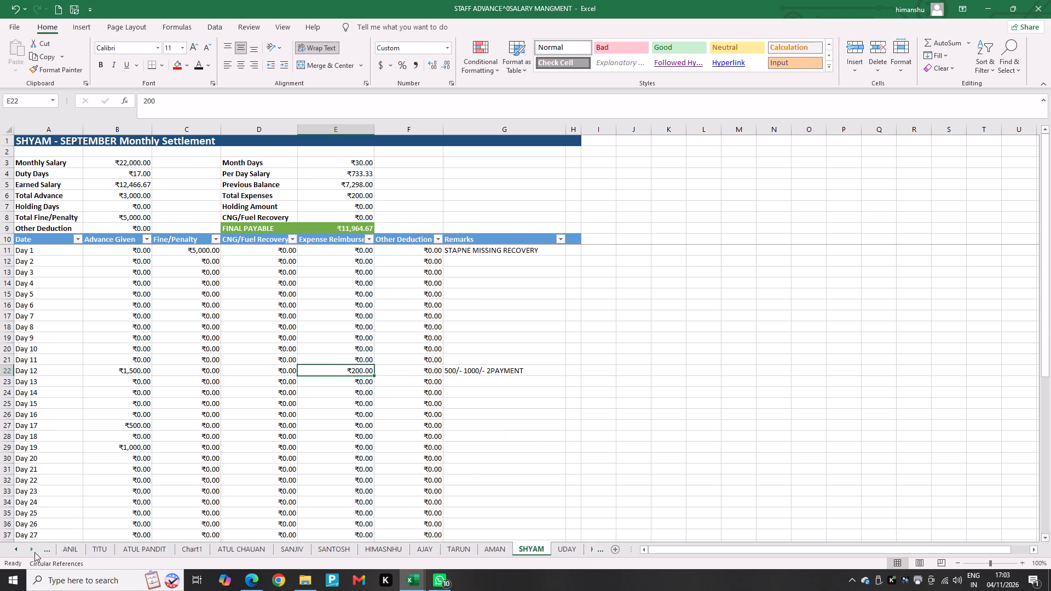
pyautogui.tripleClick(34, 552)
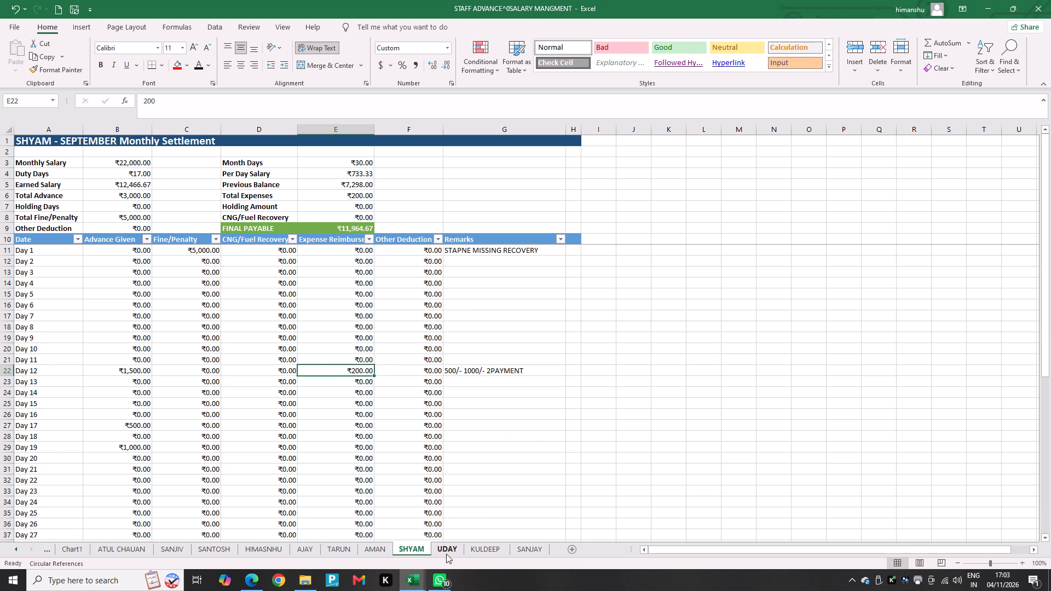
pyautogui.click(447, 552)
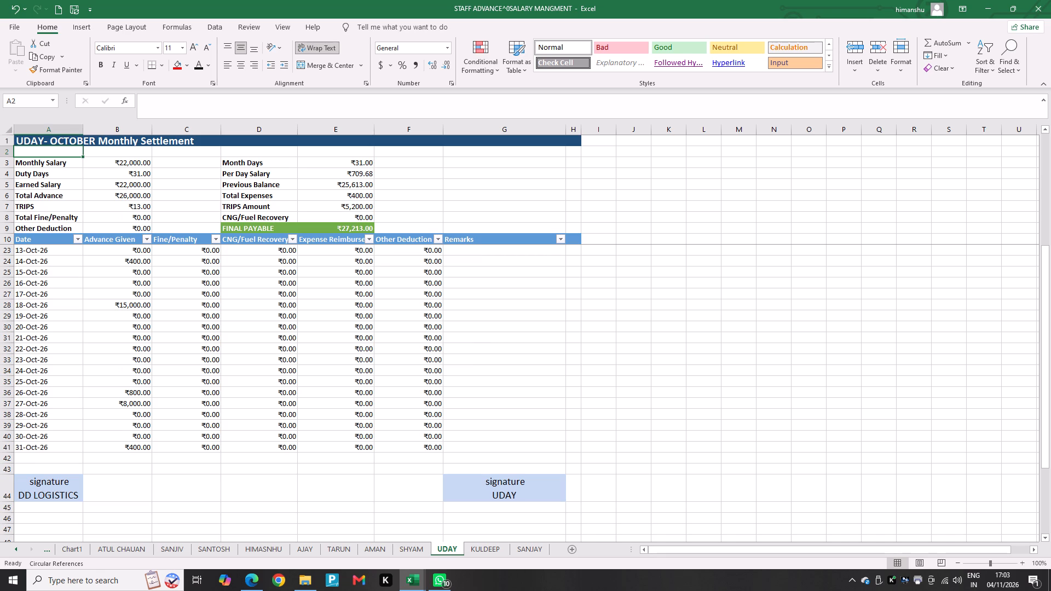
pyautogui.click(349, 161)
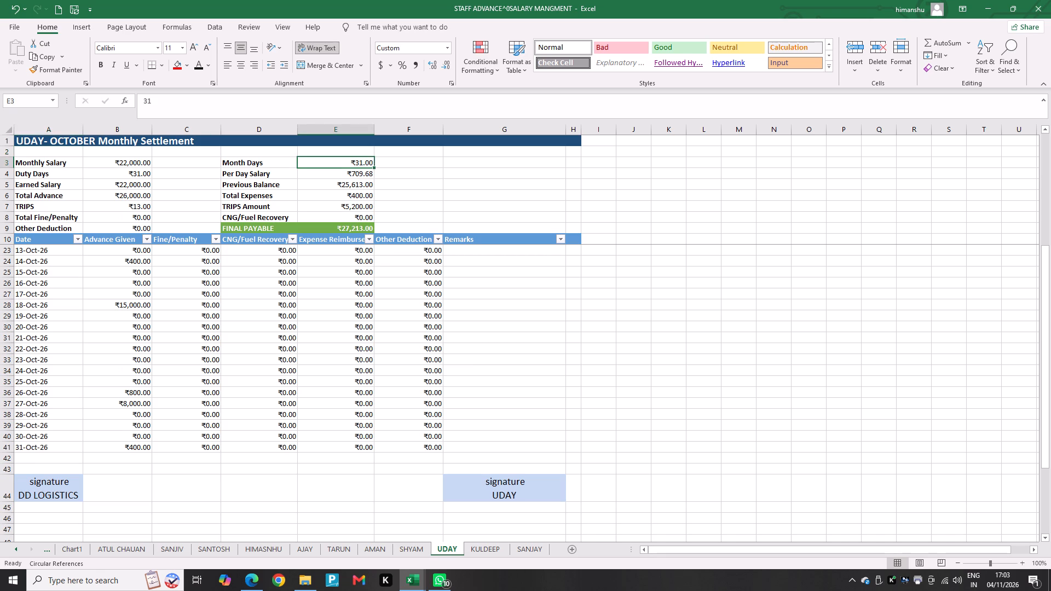
pyautogui.write('30')
pyautogui.press('Return')
pyautogui.press('Left')
pyautogui.press('Left')
pyautogui.press('Left')
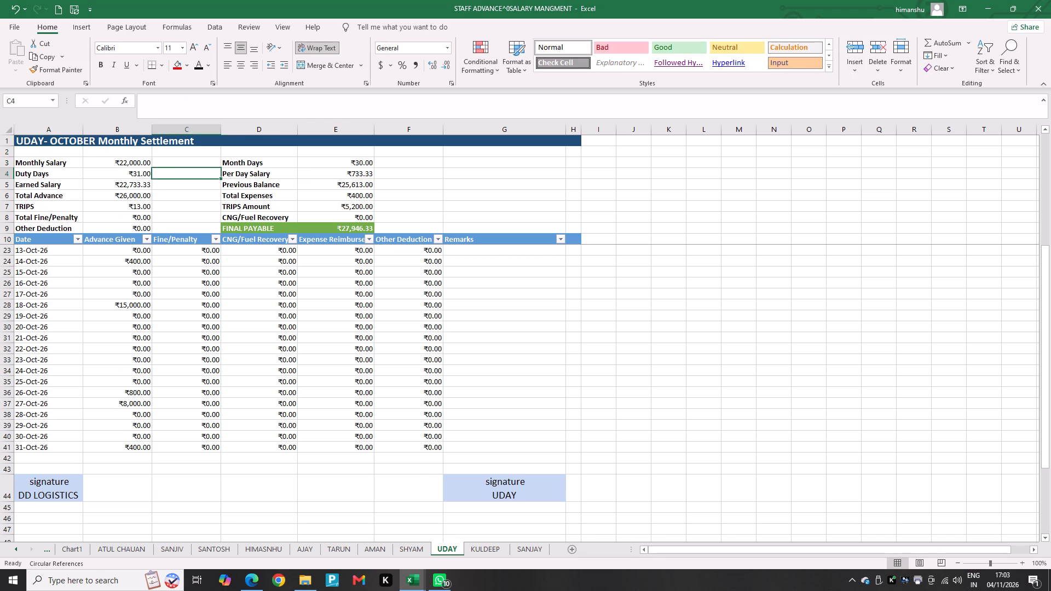
pyautogui.write('30')
pyautogui.press('Return')
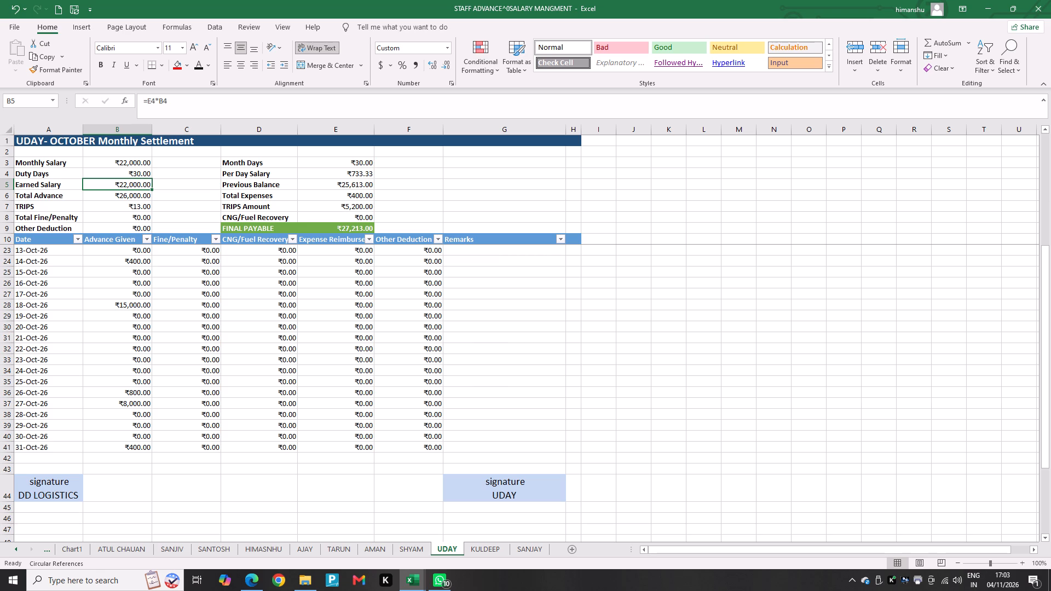
# Check the KULDEEP and SANJAY settlement sheets, and save and close the staff advance and salary workbook.
pyautogui.click(469, 544)
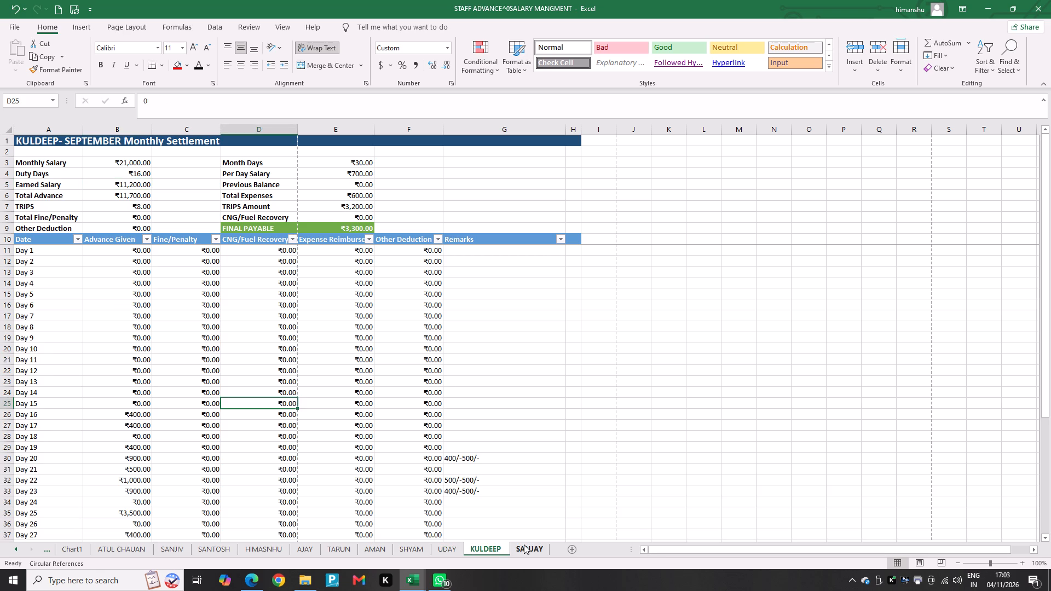
pyautogui.click(524, 544)
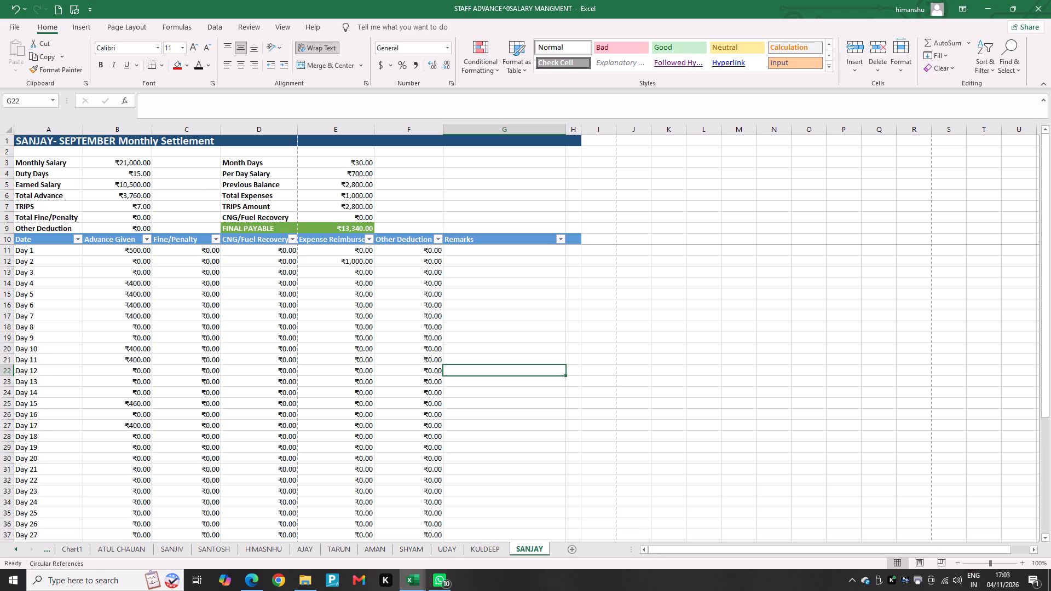
pyautogui.hotkey('ctrl', 's')
pyautogui.moveTo(1038, 8); pyautogui.dragTo(1029, 0)
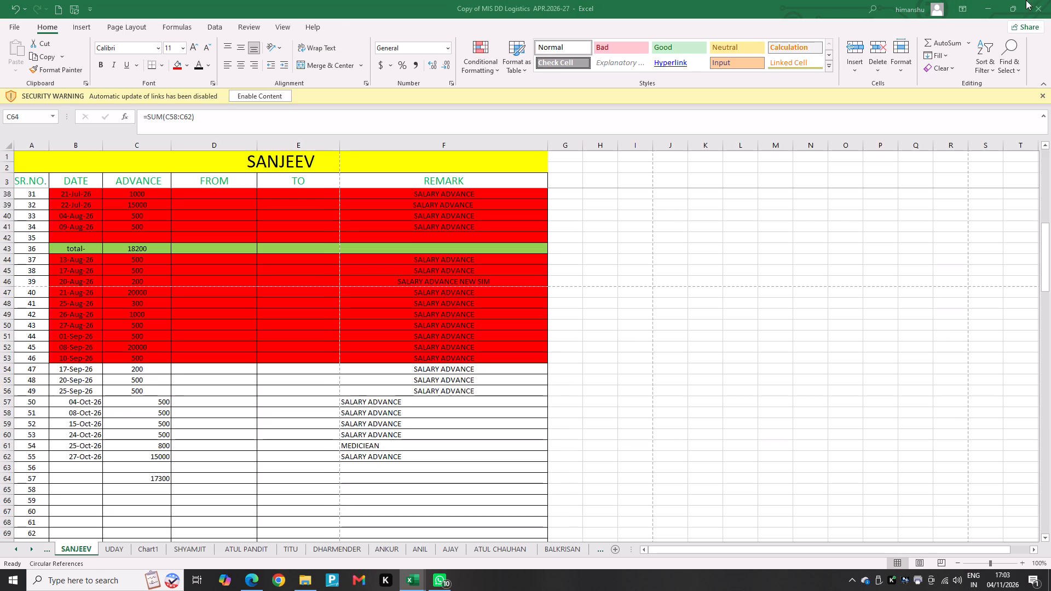
# Save and close the MIS DD Logistics workbook and the attendance workbook.
pyautogui.hotkey('ctrl', 's')
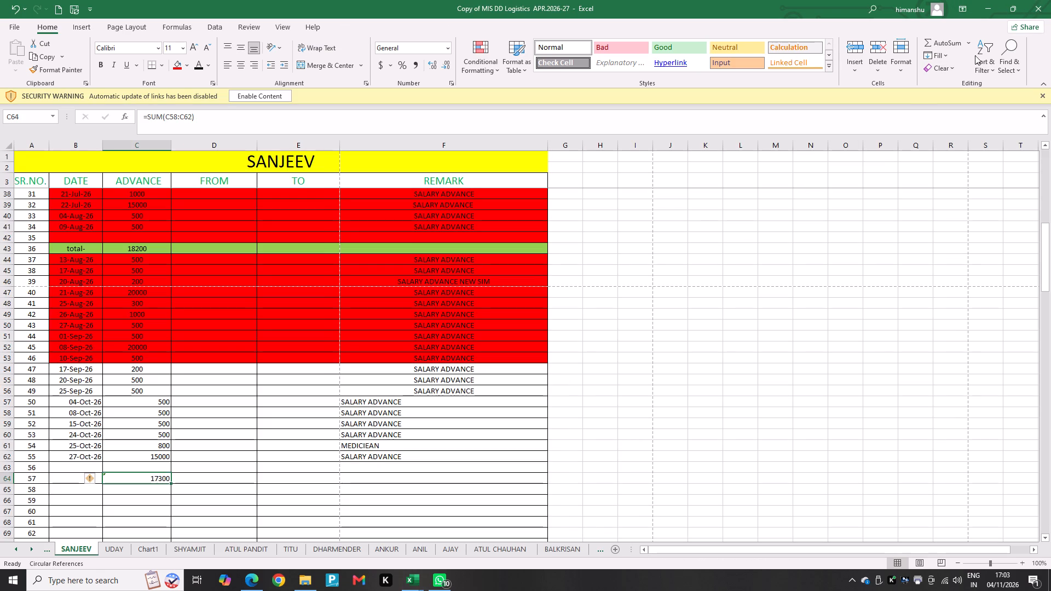
pyautogui.click(1050, 0)
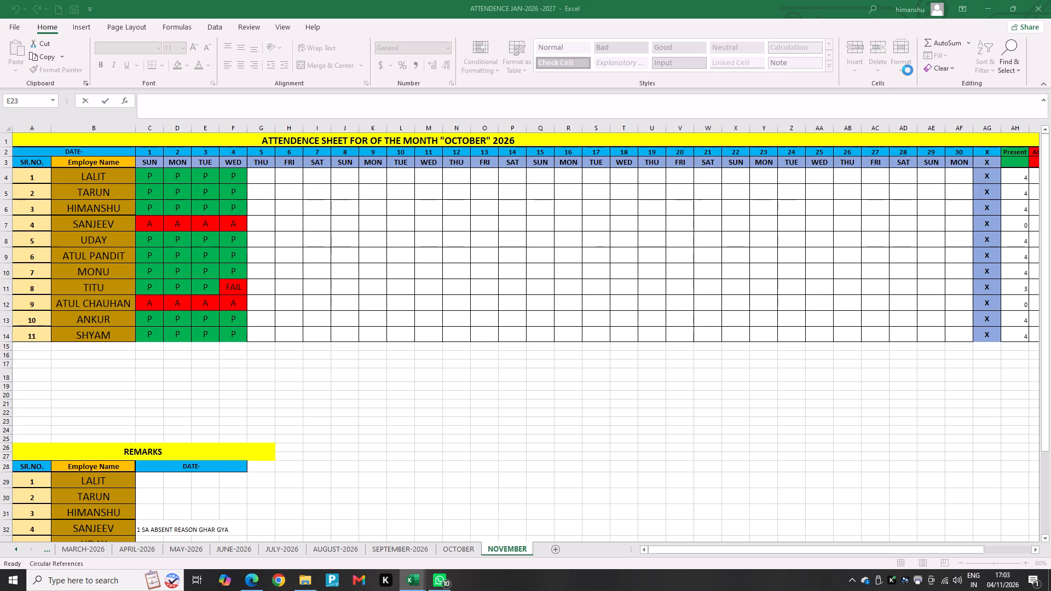
pyautogui.hotkey('ctrl', 's')
pyautogui.click(1050, 0)
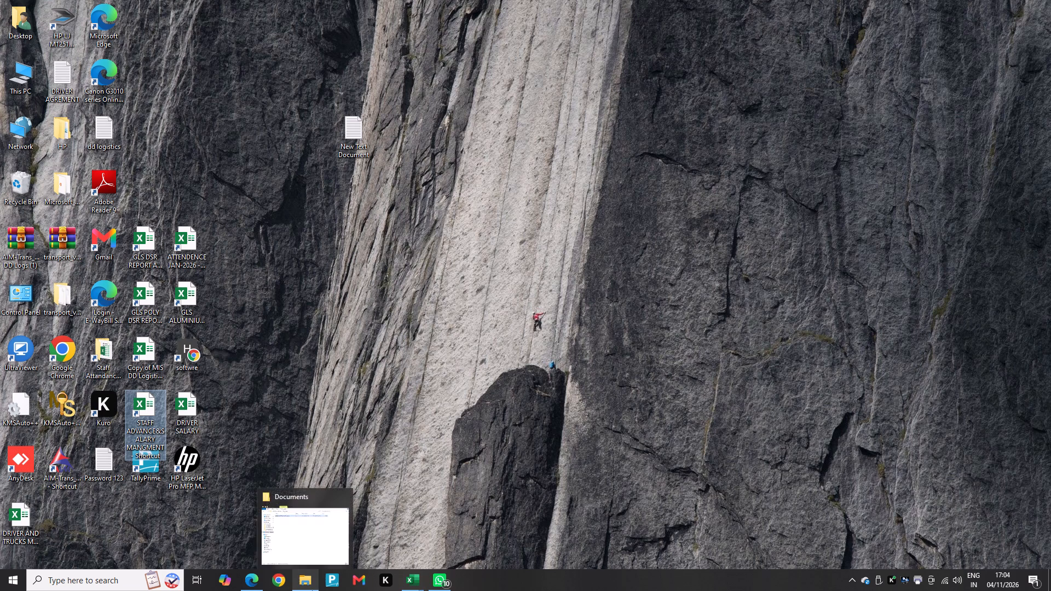
# Close the open Documents folder window and the Microsoft Edge window showing the ChatGPT conversation.
pyautogui.click(309, 590)
pyautogui.click(642, 64)
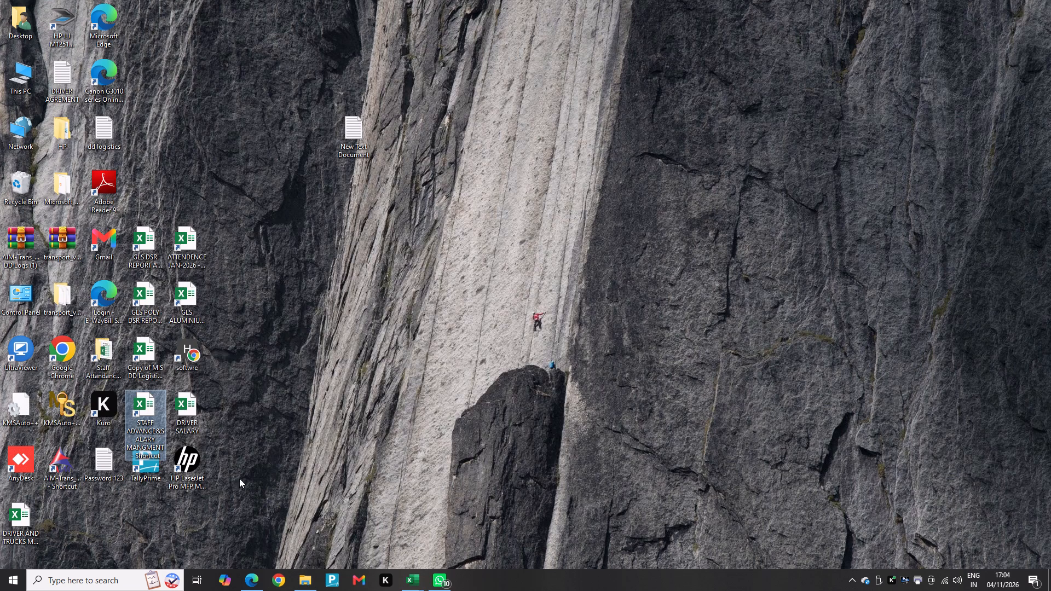
pyautogui.click(253, 573)
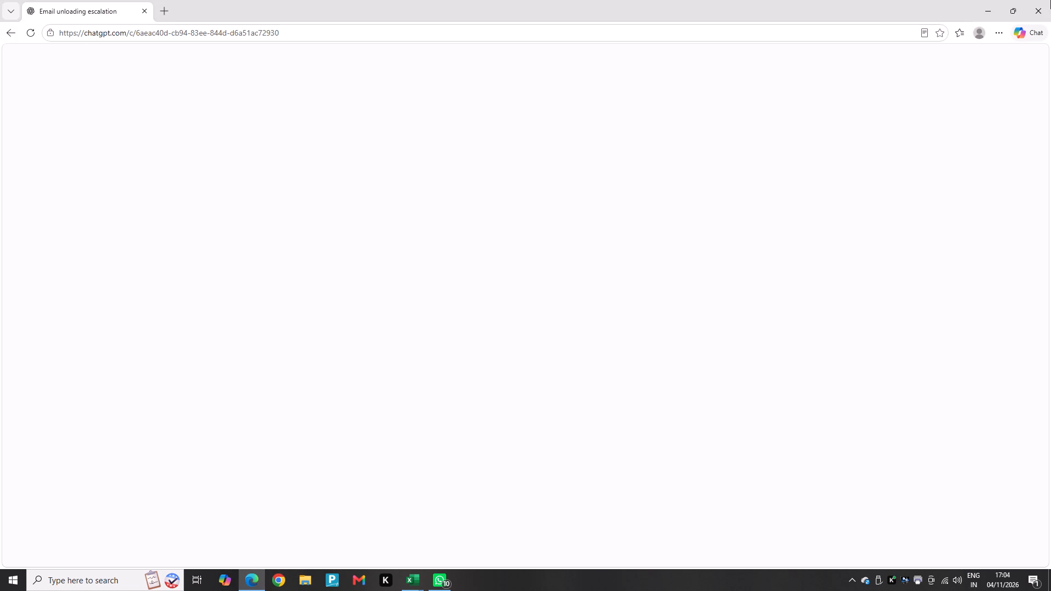
pyautogui.click(1050, 0)
pyautogui.click(1031, 9)
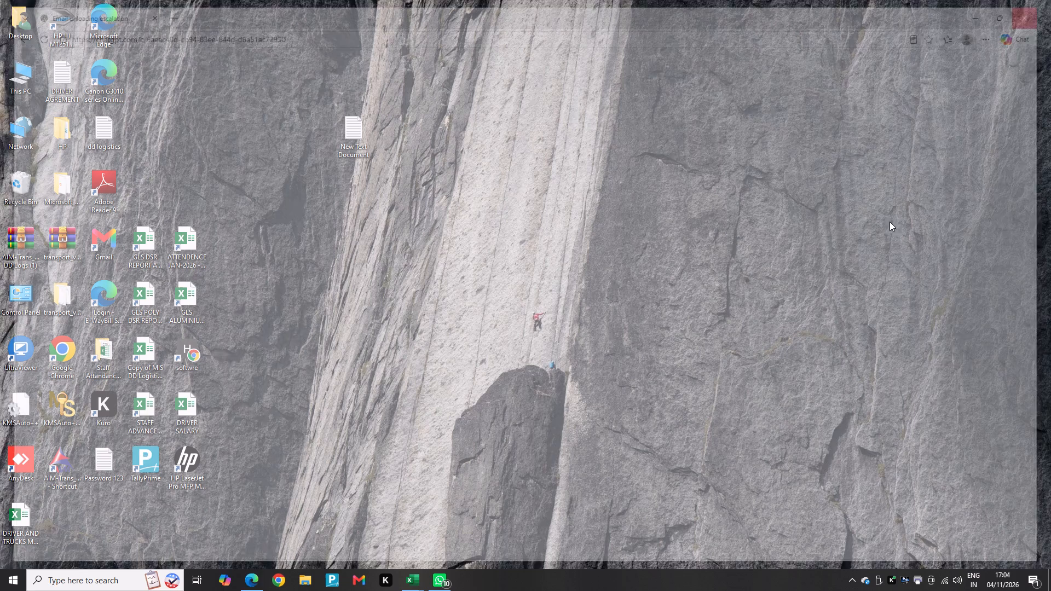
# Switch back to Excel and save and close the GLS DSR report and the DD Logistics challan tracker.
pyautogui.click(409, 574)
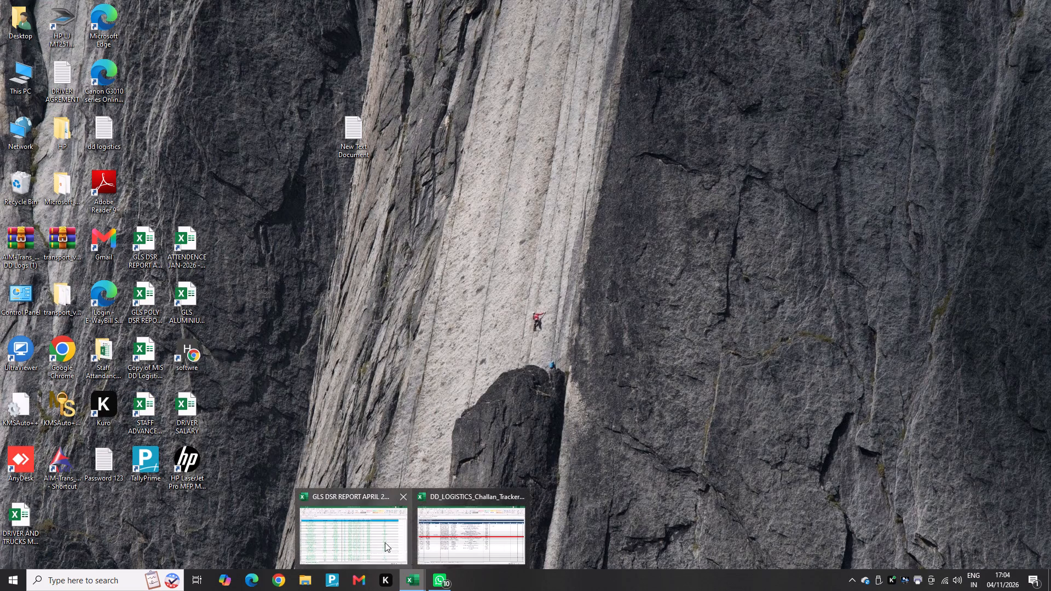
pyautogui.click(385, 542)
pyautogui.hotkey('ctrl', 's')
pyautogui.click(1050, 0)
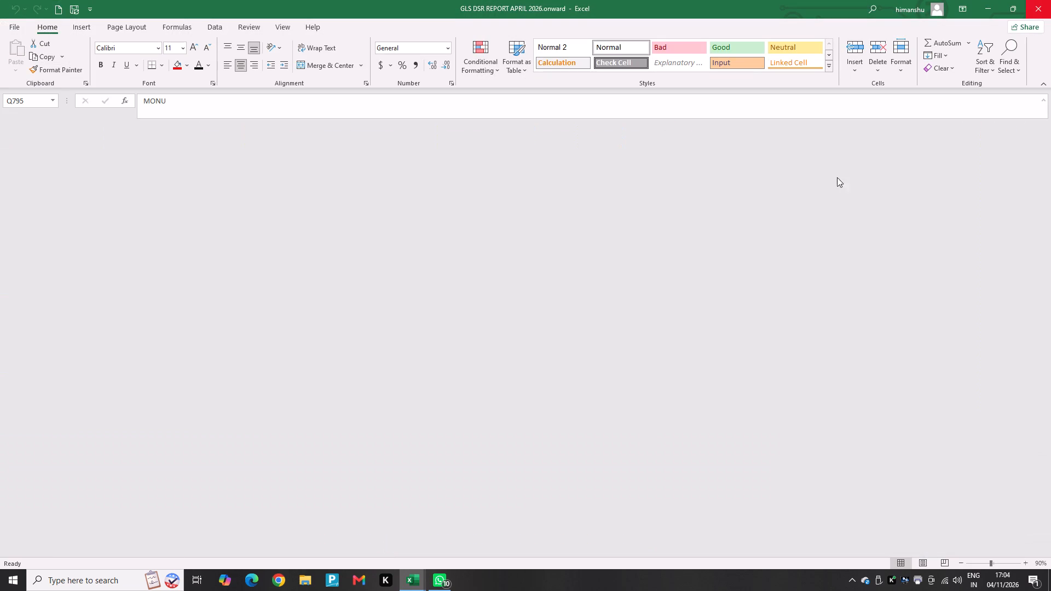
pyautogui.click(409, 575)
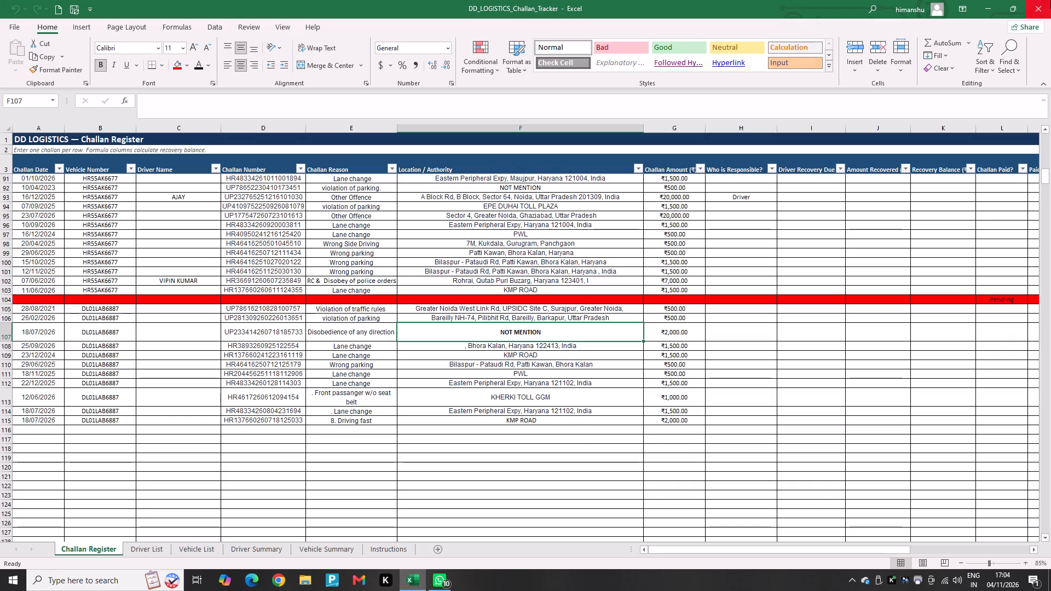
pyautogui.hotkey('ctrl', 's')
pyautogui.click(1050, 0)
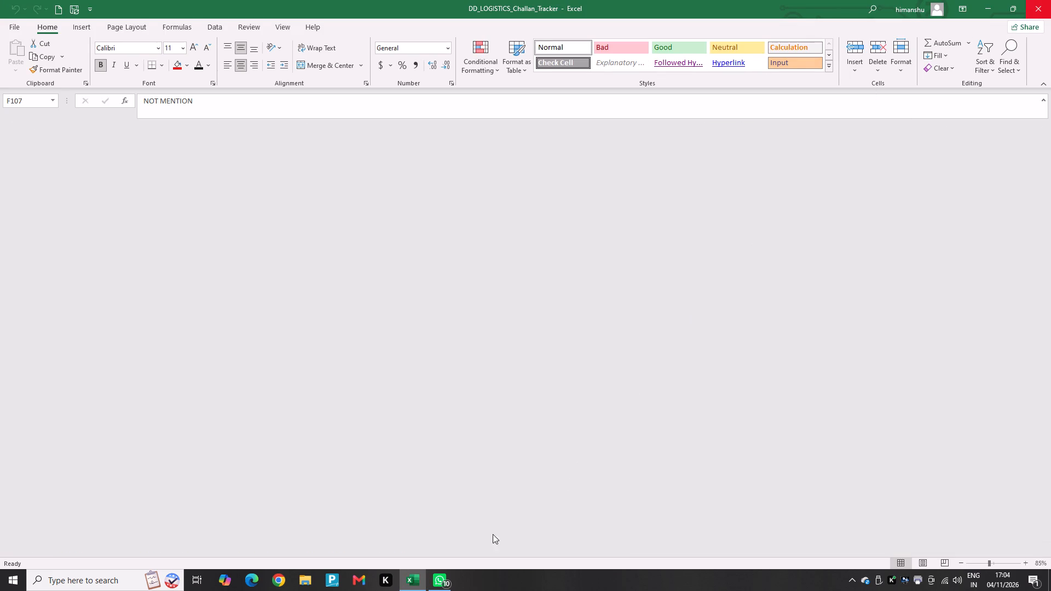
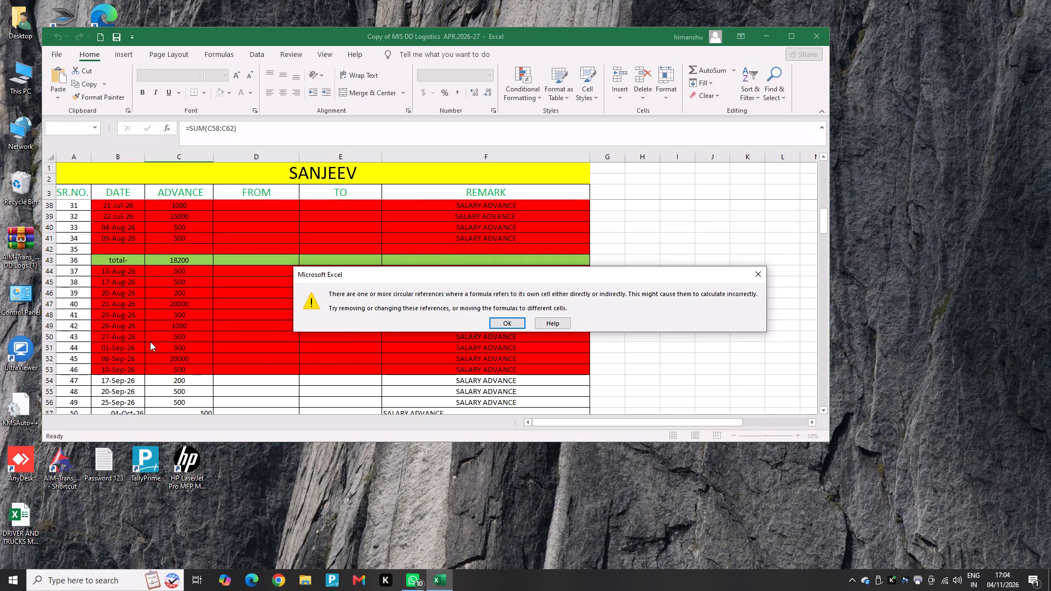
# Open the TITU sheet in the maximised MIS DD Logistics copy and examine the October advances remarked SANJAY MEDICAL.
pyautogui.click(512, 319)
pyautogui.click(790, 39)
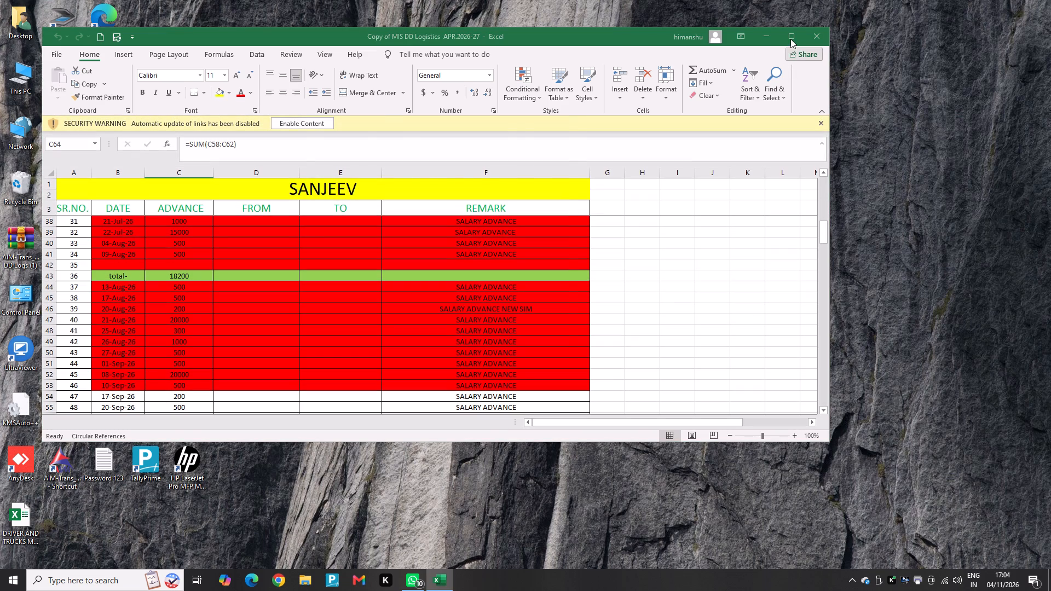
pyautogui.click(540, 350)
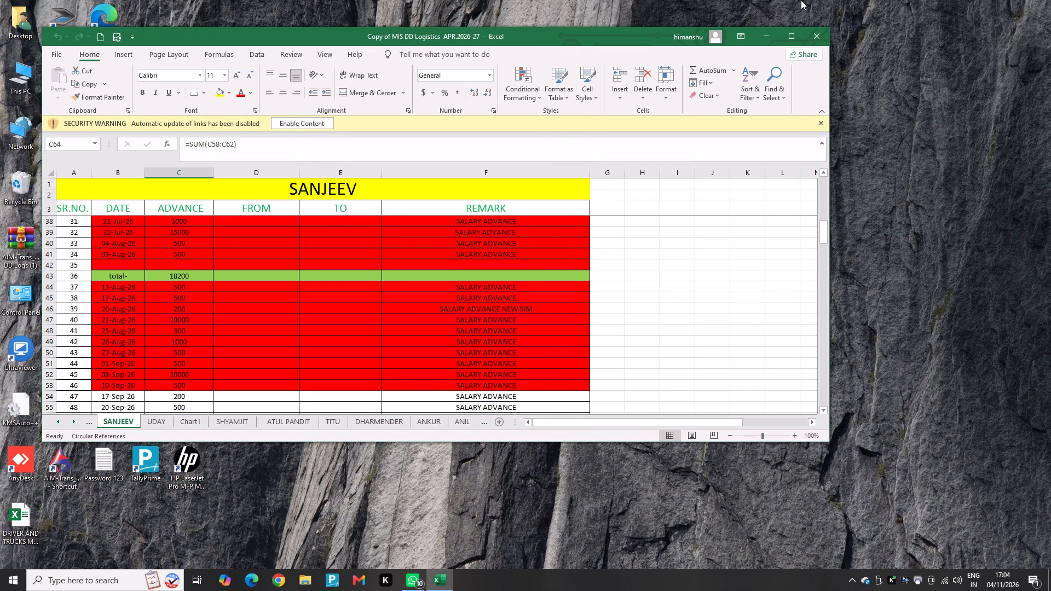
pyautogui.click(791, 33)
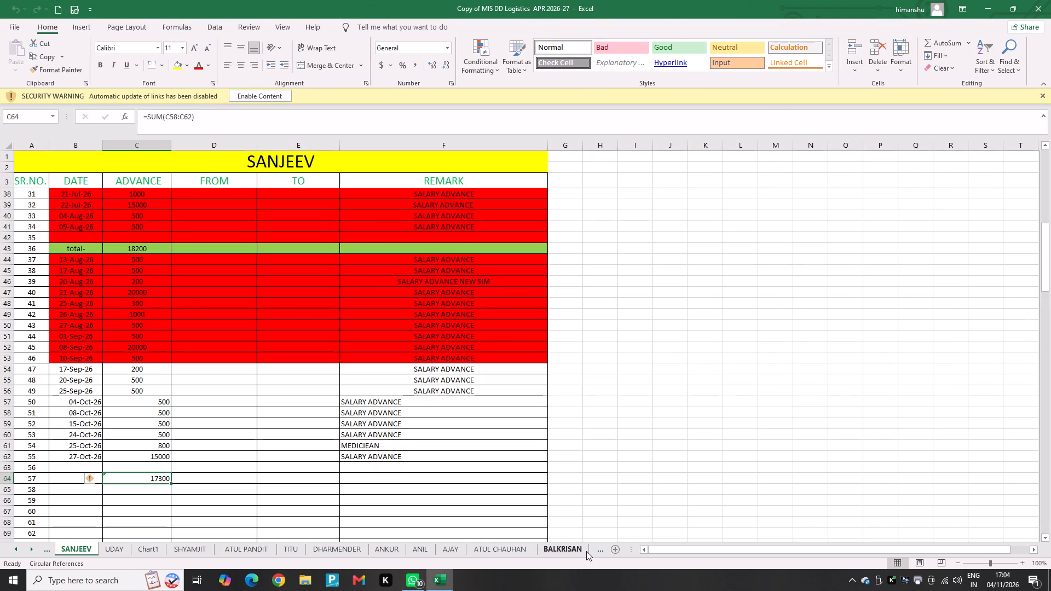
pyautogui.click(31, 548)
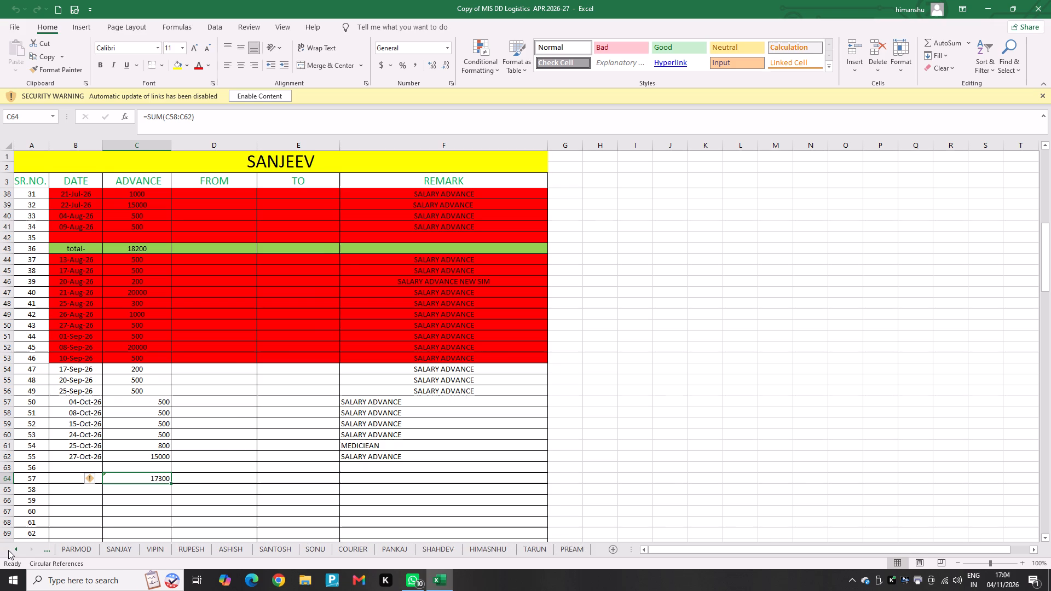
pyautogui.click(19, 549)
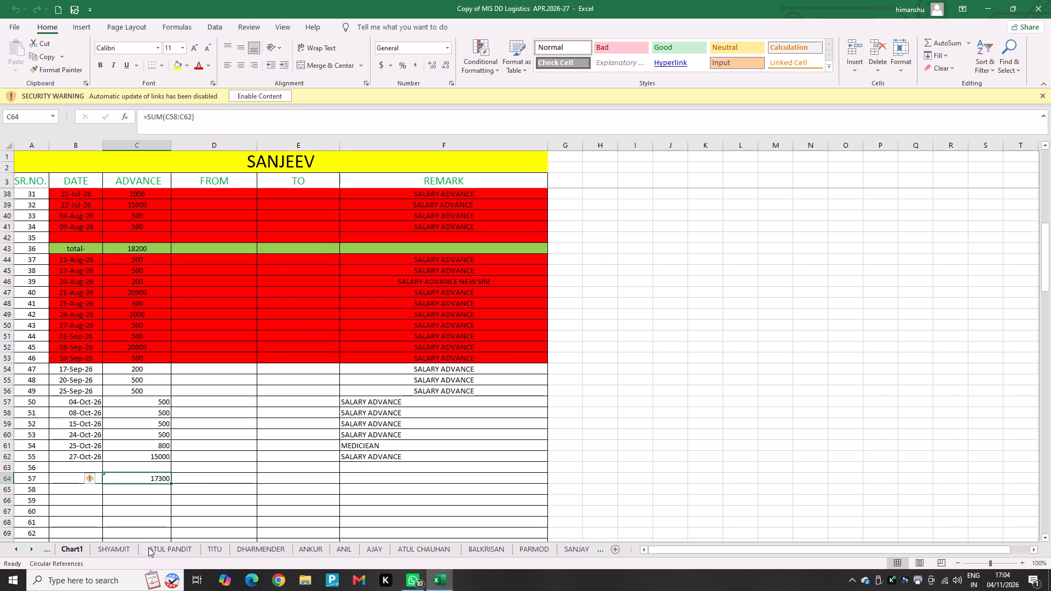
pyautogui.click(222, 547)
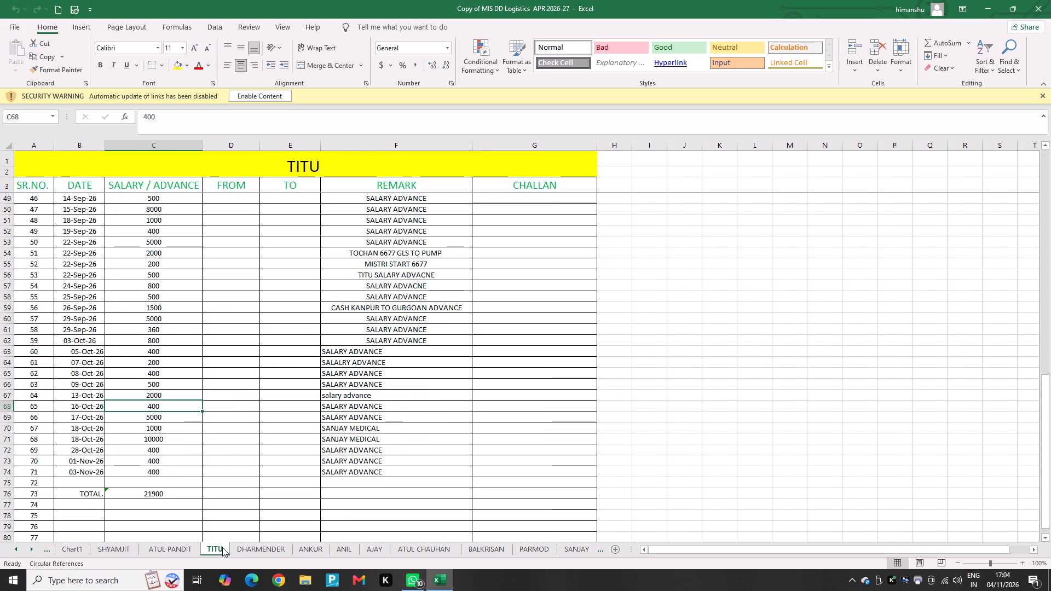
pyautogui.click(170, 441)
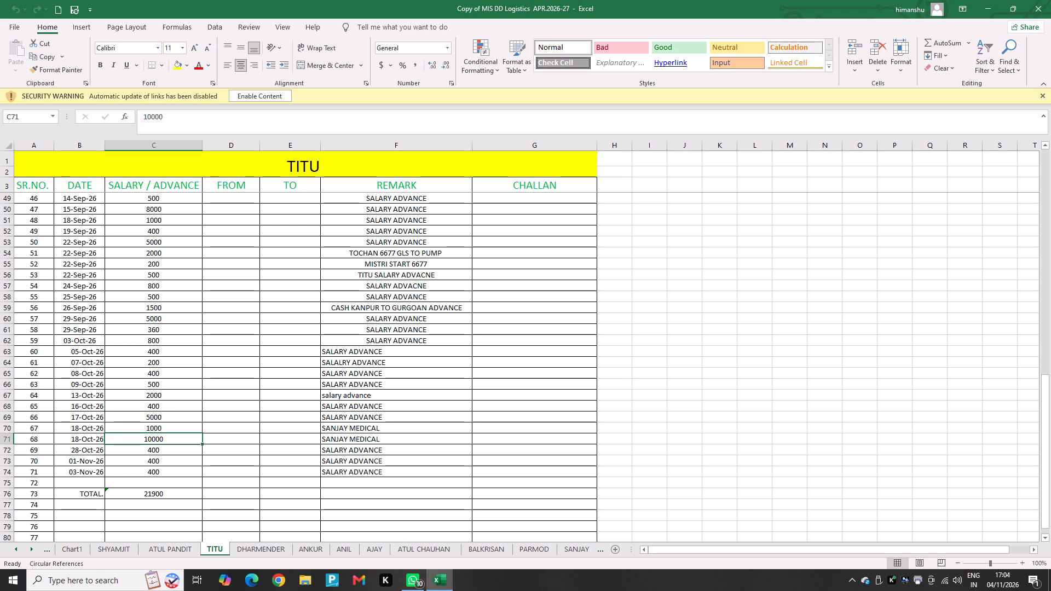
pyautogui.click(378, 432)
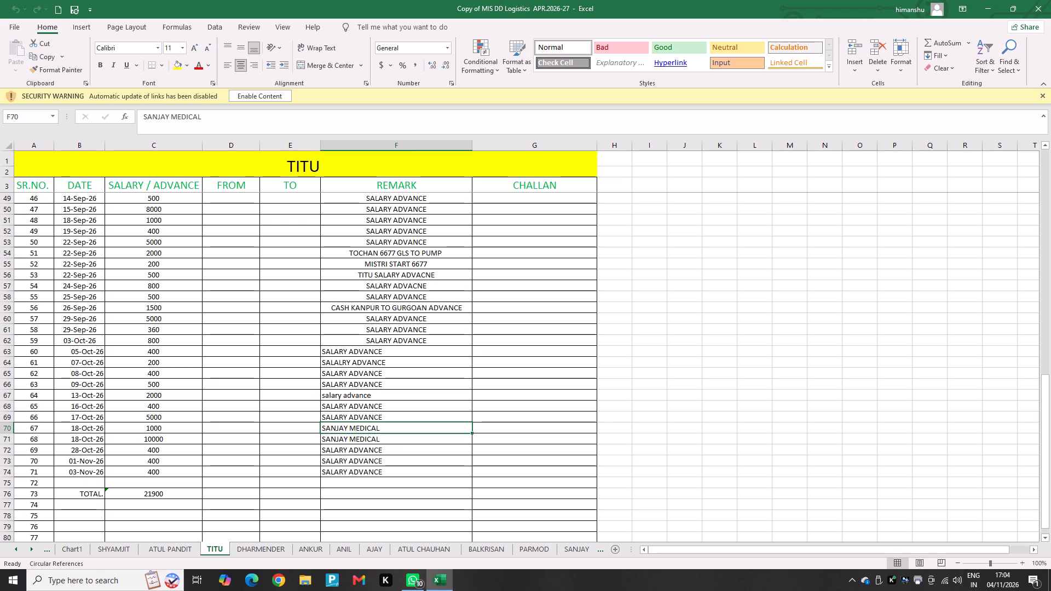
pyautogui.click(157, 432)
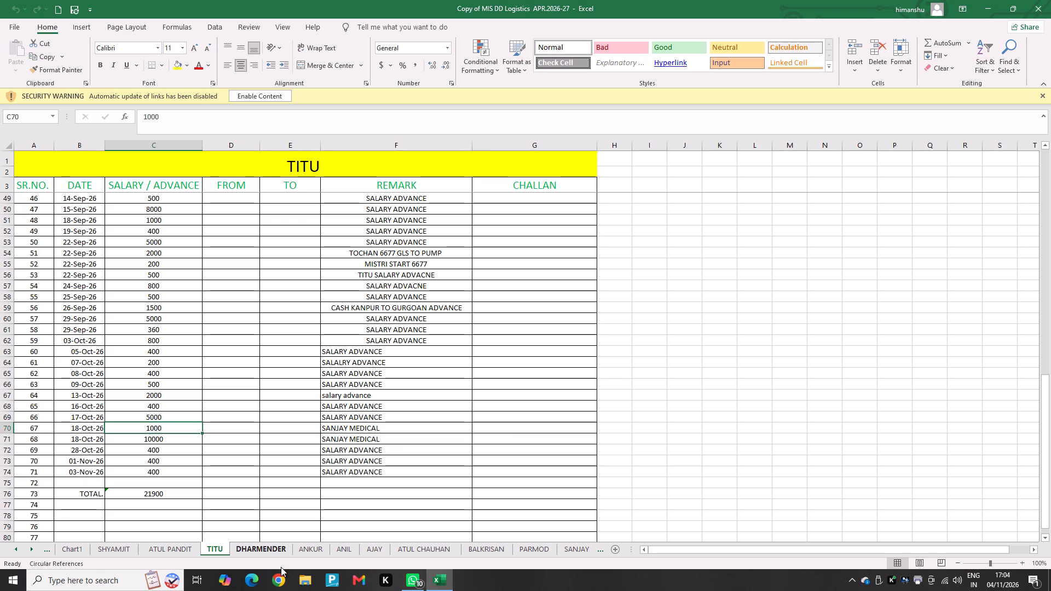
# On the staff advance sheet following AJAY, set the remark of the 20-Oct-26 advance to SANJAY SALRY ADVANCE.
pyautogui.click(442, 547)
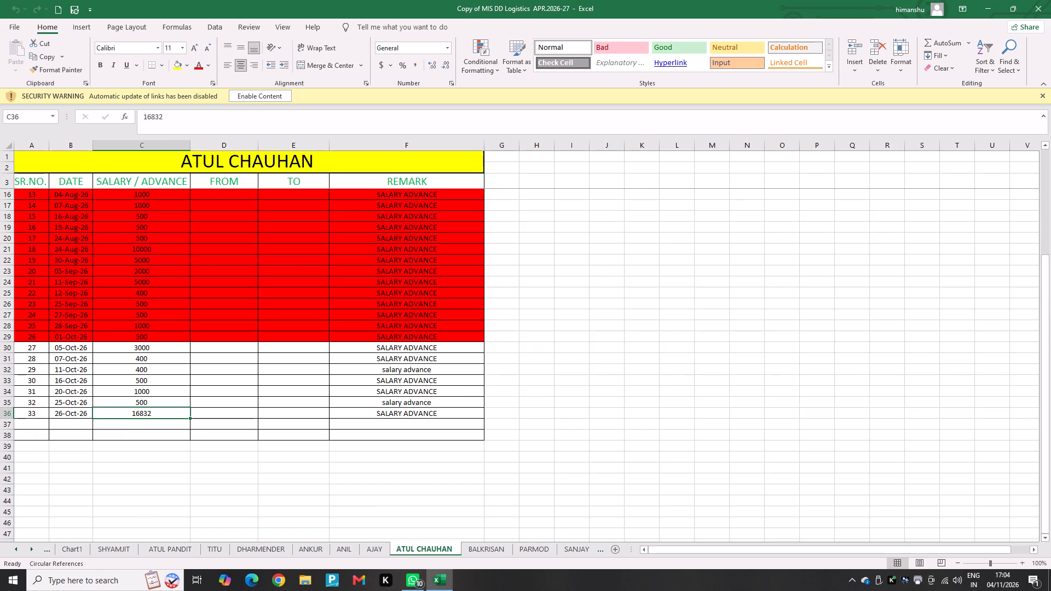
pyautogui.click(150, 391)
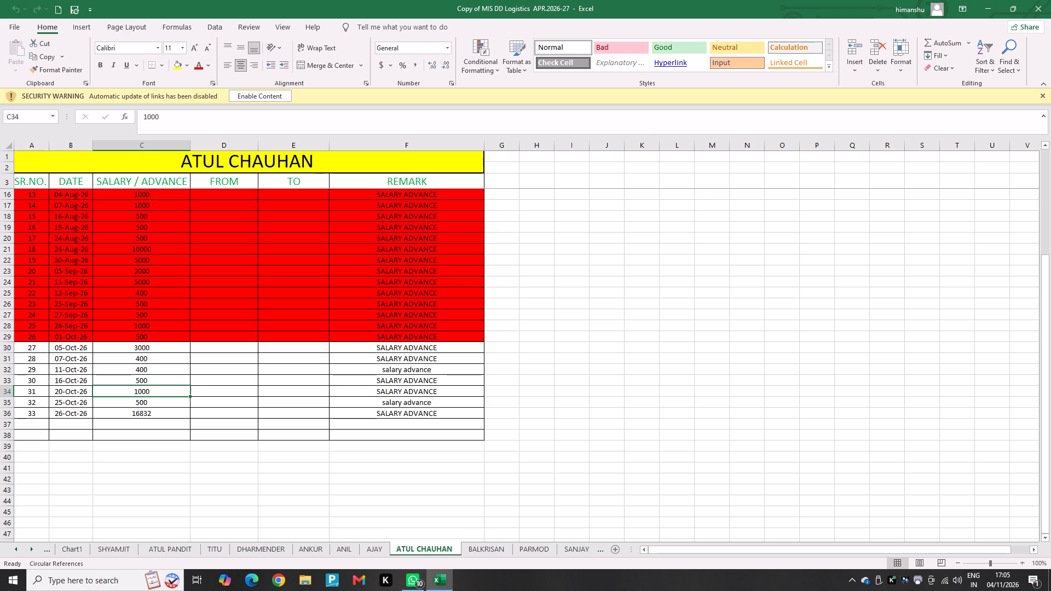
pyautogui.click(421, 394)
pyautogui.press('BackSpace')
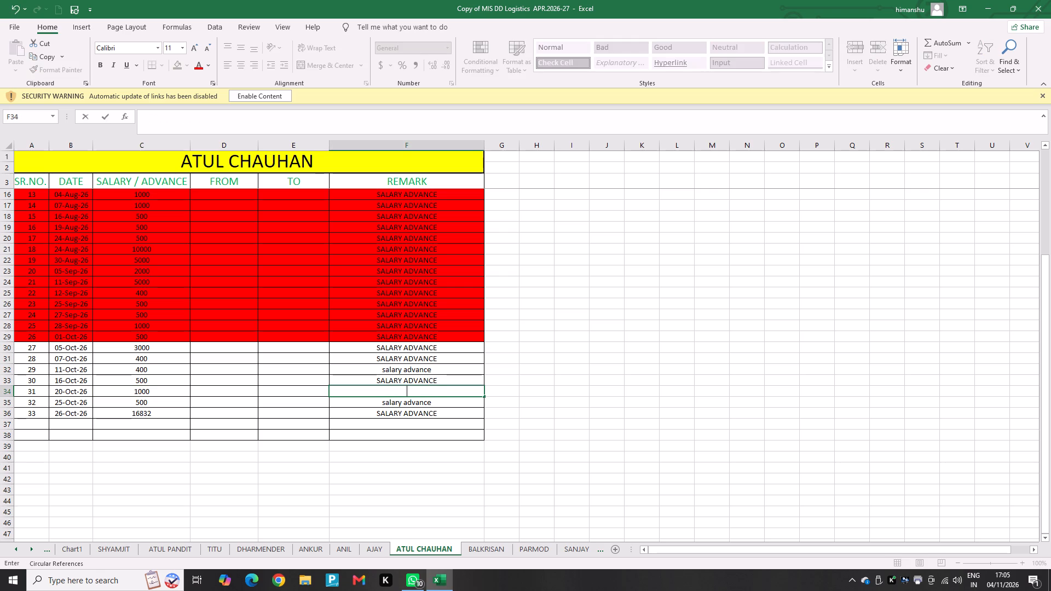
pyautogui.write('SAJ')
pyautogui.press('BackSpace')
pyautogui.write('NJAY')
pyautogui.press('space')
pyautogui.write('SALRY ADVANCE')
pyautogui.press('Return')
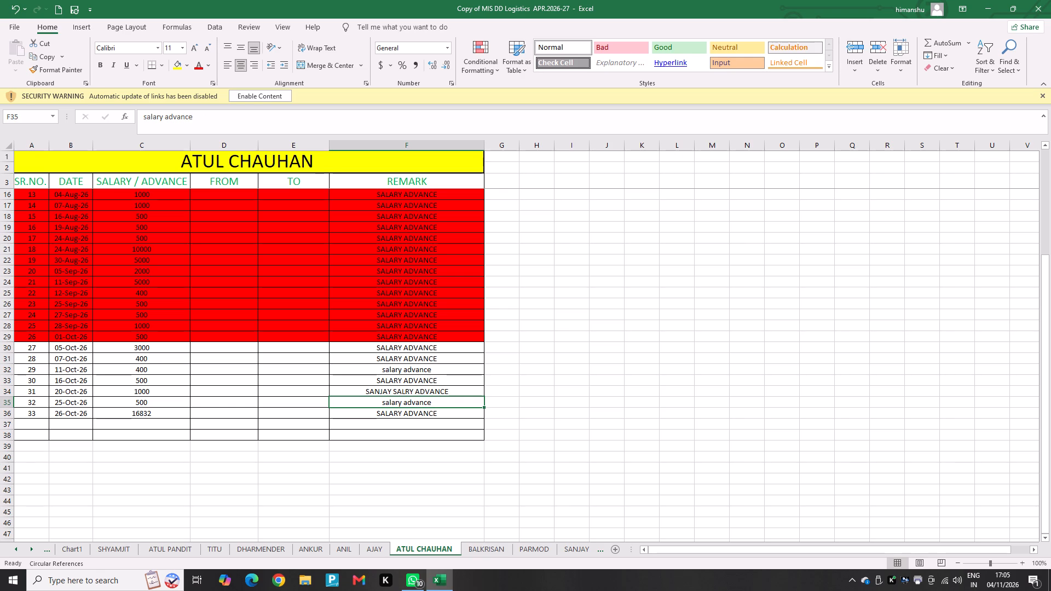
# Copy the SANJAY SALRY ADVANCE remark to the 11-Oct-26 advance on the same sheet.
pyautogui.click(406, 395)
pyautogui.click(411, 390)
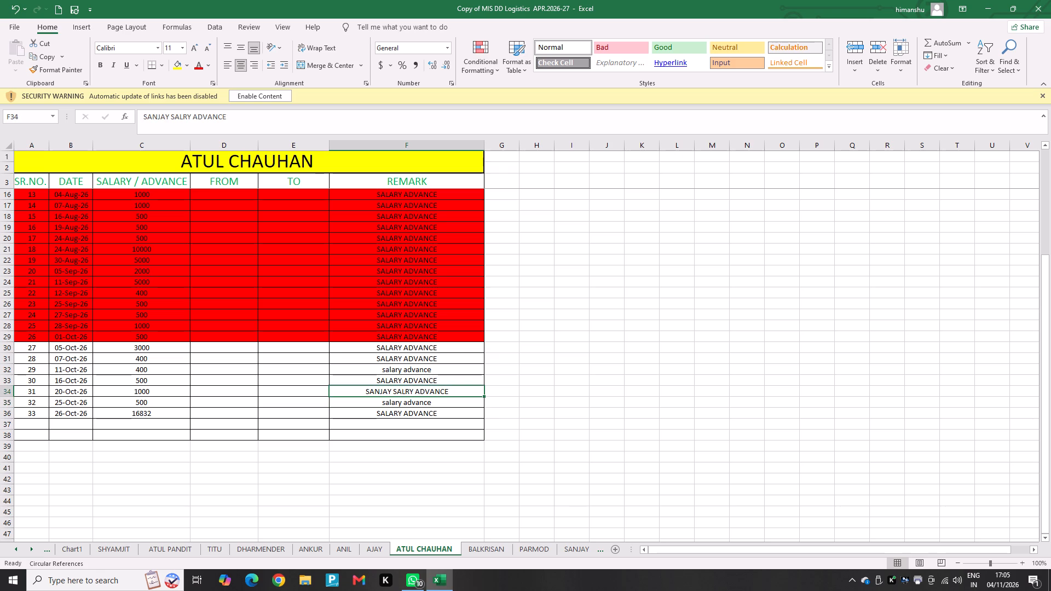
pyautogui.hotkey('ctrl', 'c')
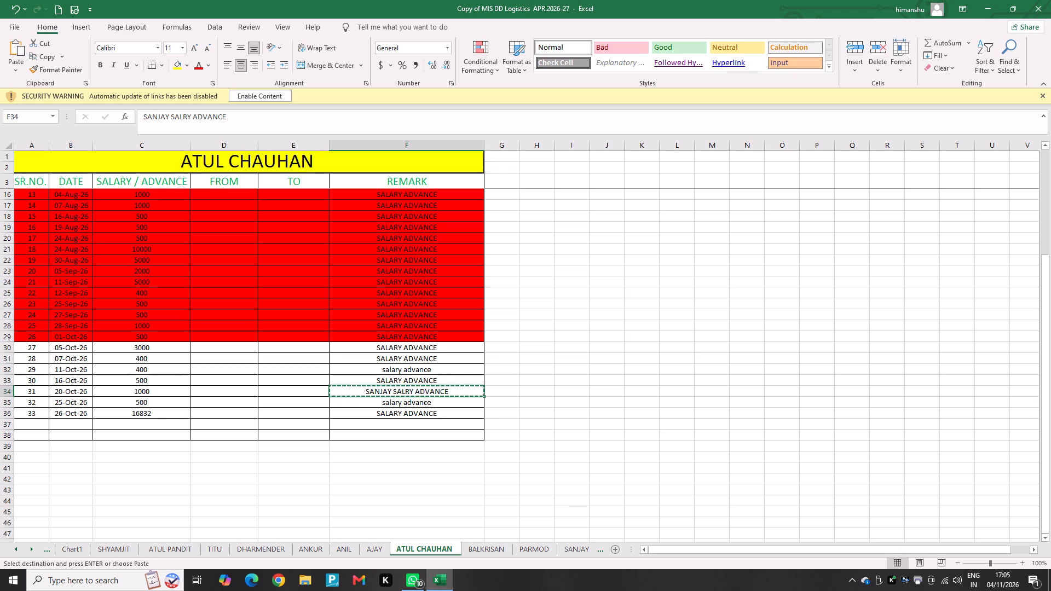
pyautogui.click(362, 371)
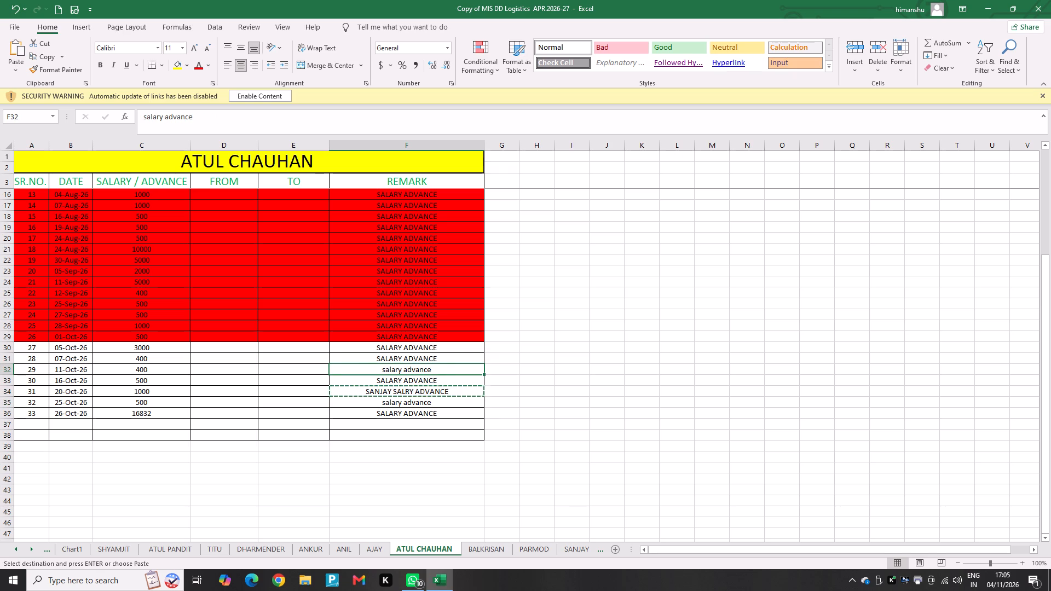
pyautogui.hotkey('ctrl', 'v')
pyautogui.click(535, 371)
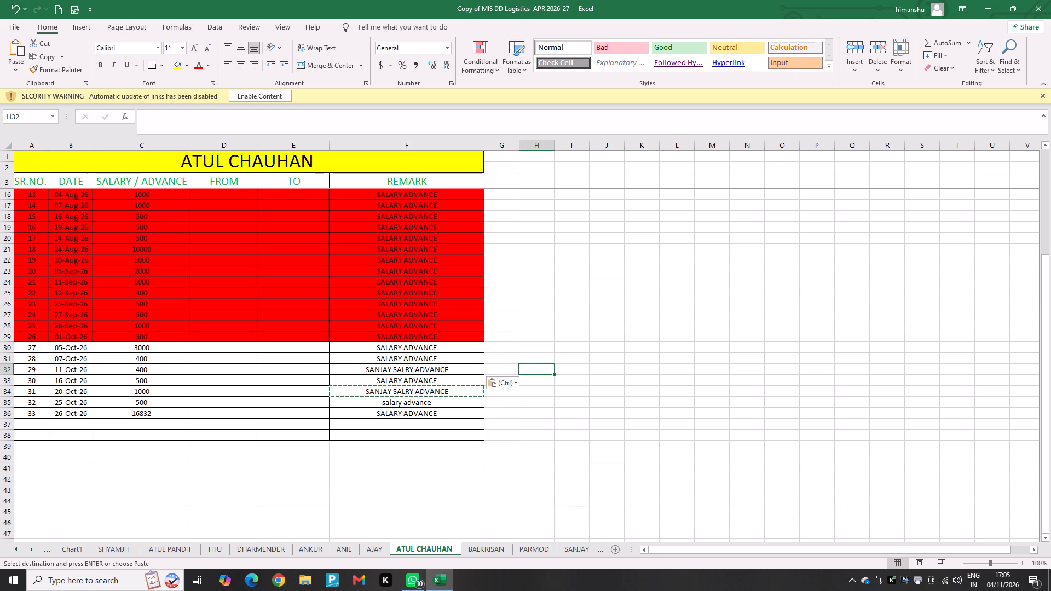
pyautogui.doubleClick(413, 392)
pyautogui.click(470, 395)
pyautogui.click(532, 399)
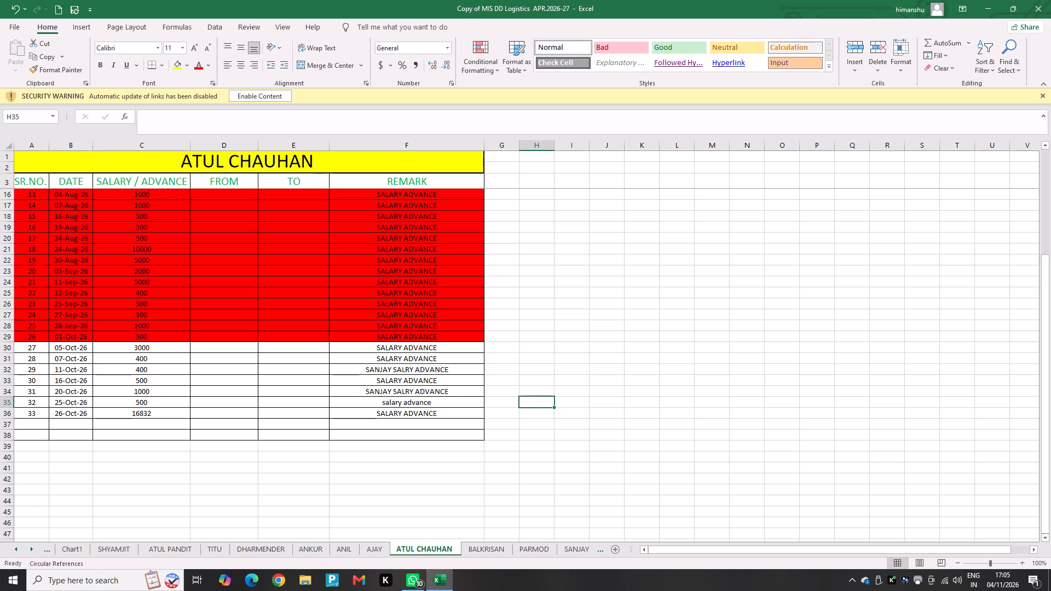
# On the OFFICE EXPENSES sheet, fill serial number 128 with date 03-Nov-26, amount 14700 and name IQBAL.
pyautogui.tripleClick(22, 548)
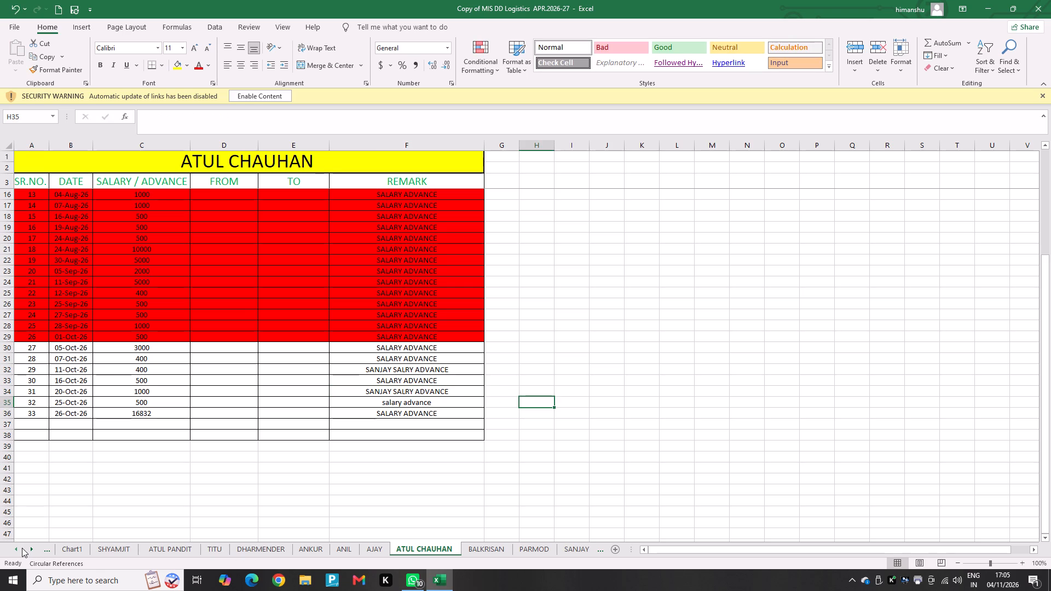
pyautogui.tripleClick(22, 548)
pyautogui.tripleClick(22, 547)
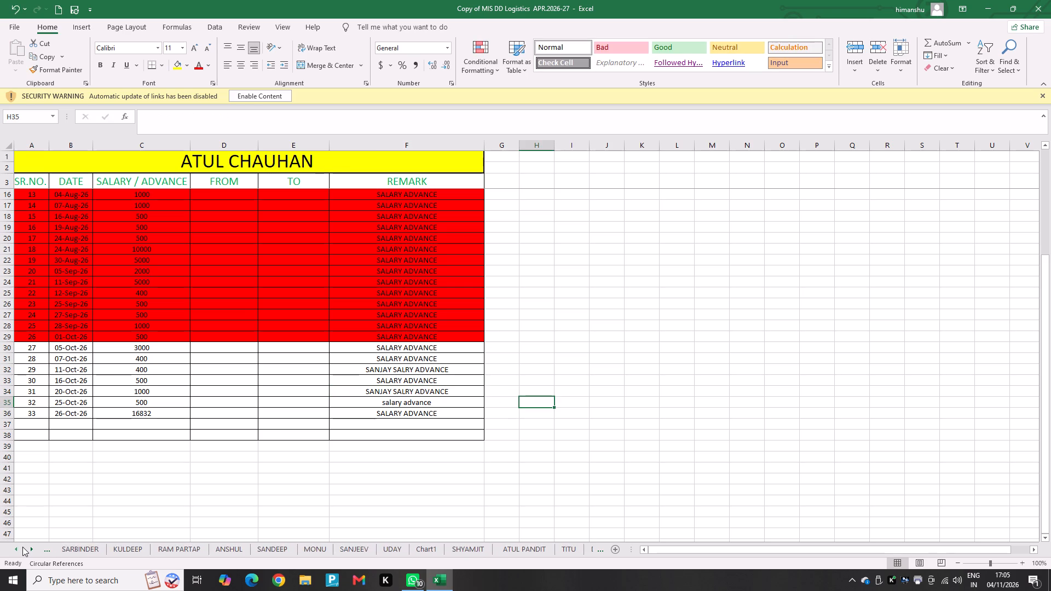
pyautogui.click(22, 547)
pyautogui.click(135, 547)
pyautogui.click(126, 547)
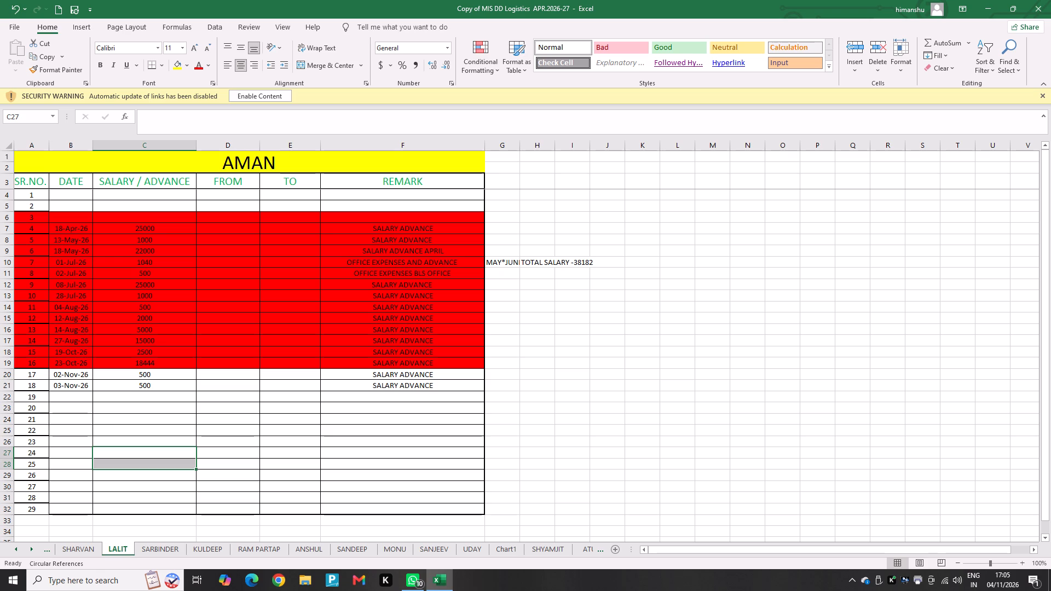
pyautogui.click(18, 552)
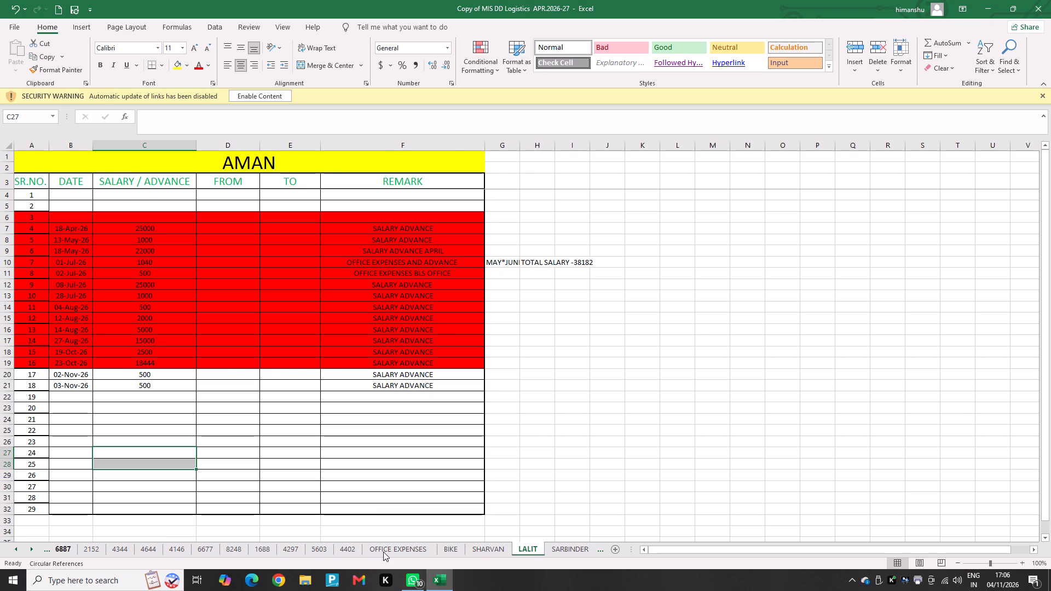
pyautogui.click(389, 552)
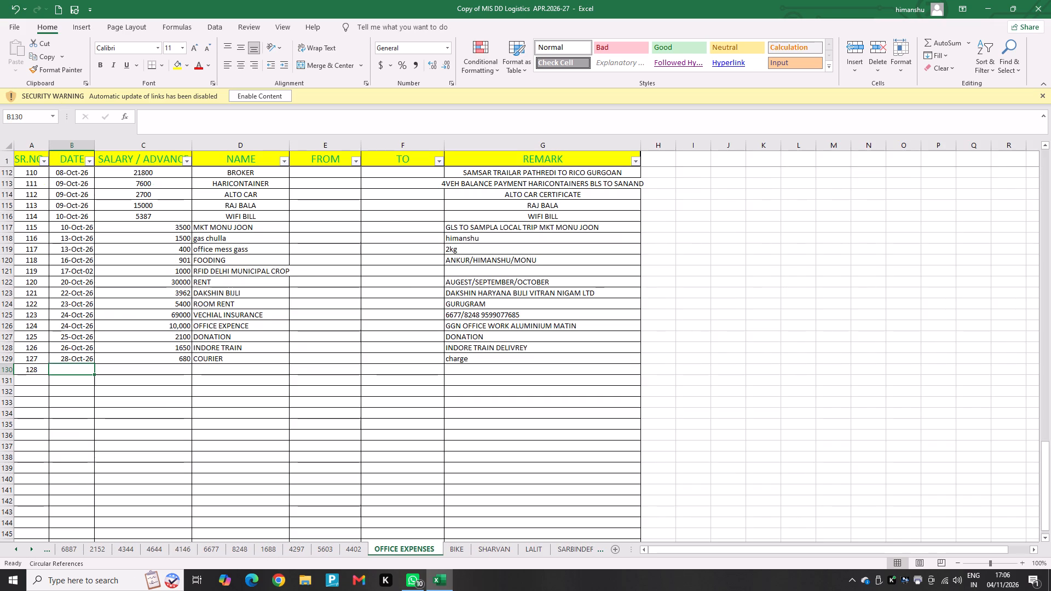
pyautogui.write('03-')
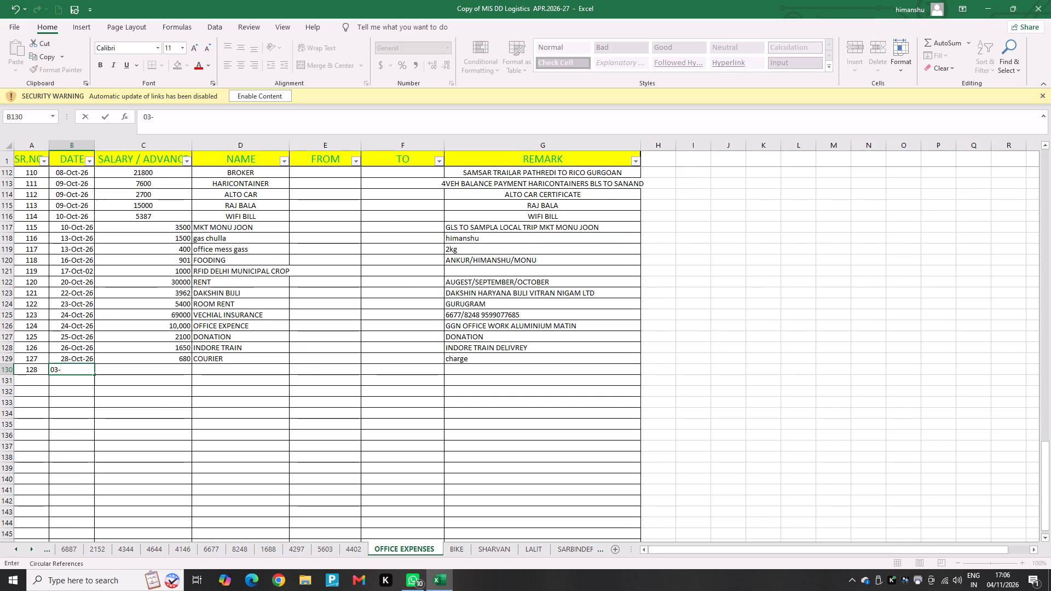
pyautogui.write('NOV-26')
pyautogui.press('Right')
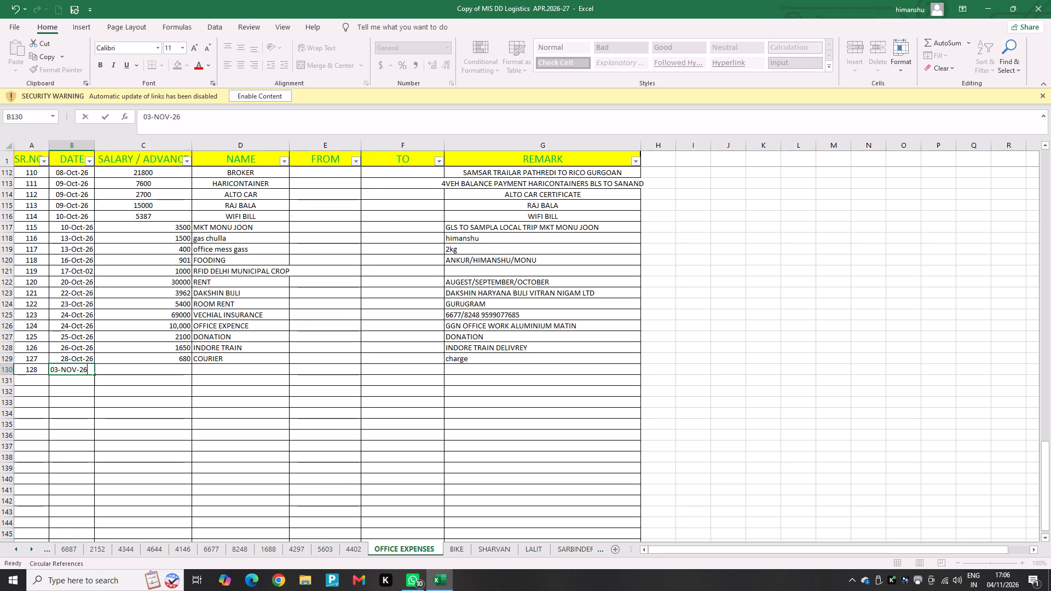
pyautogui.write('14700')
pyautogui.press('Right')
pyautogui.write('IQBAK')
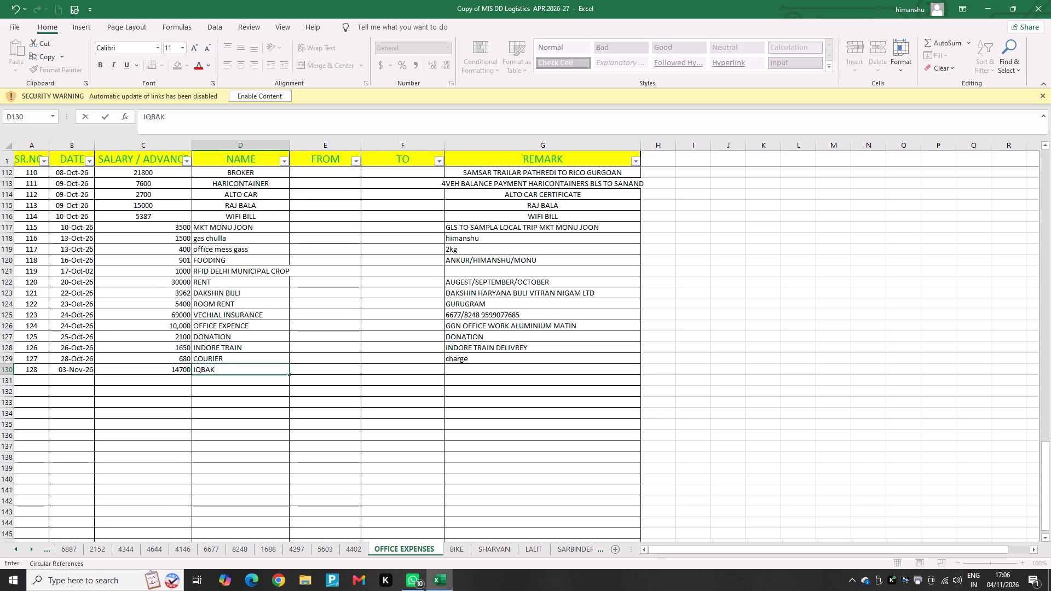
pyautogui.press('BackSpace')
pyautogui.press('l')
pyautogui.press('Right')
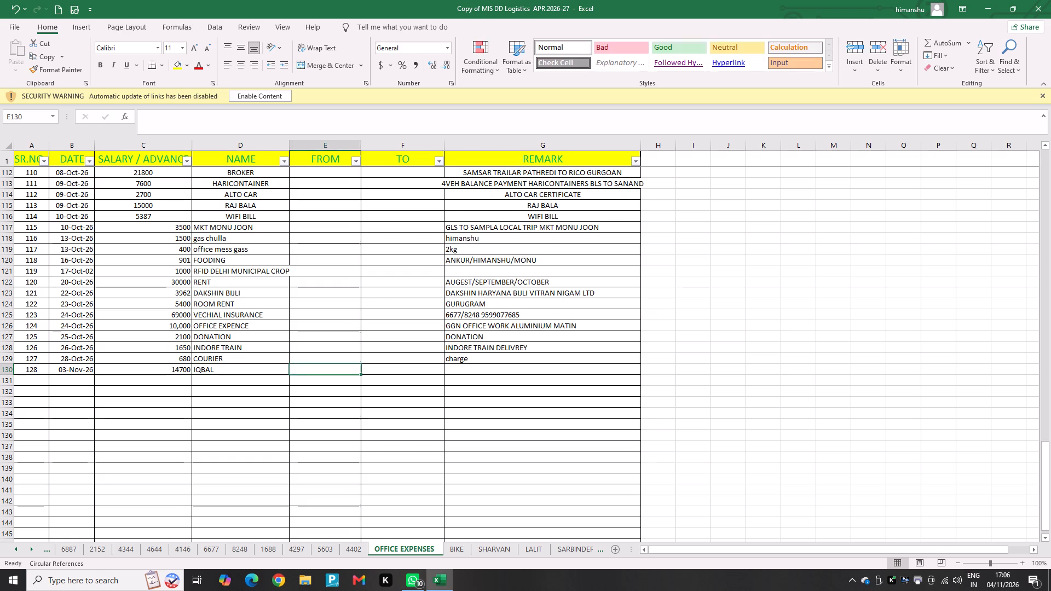
# Enter the remark 3 VEHICLE BALANCE for the IQBAL expense, serial number 128, on the OFFICE EXPENSES sheet.
pyautogui.press('Right')
pyautogui.press('Right')
pyautogui.press('Left')
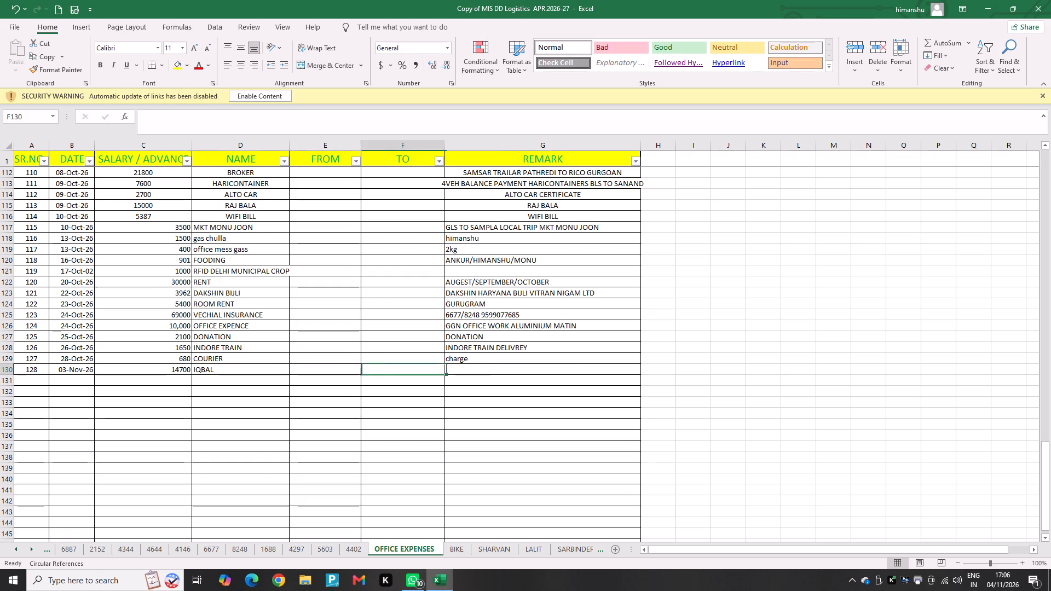
pyautogui.press('Left')
pyautogui.press('Right')
pyautogui.press('Right')
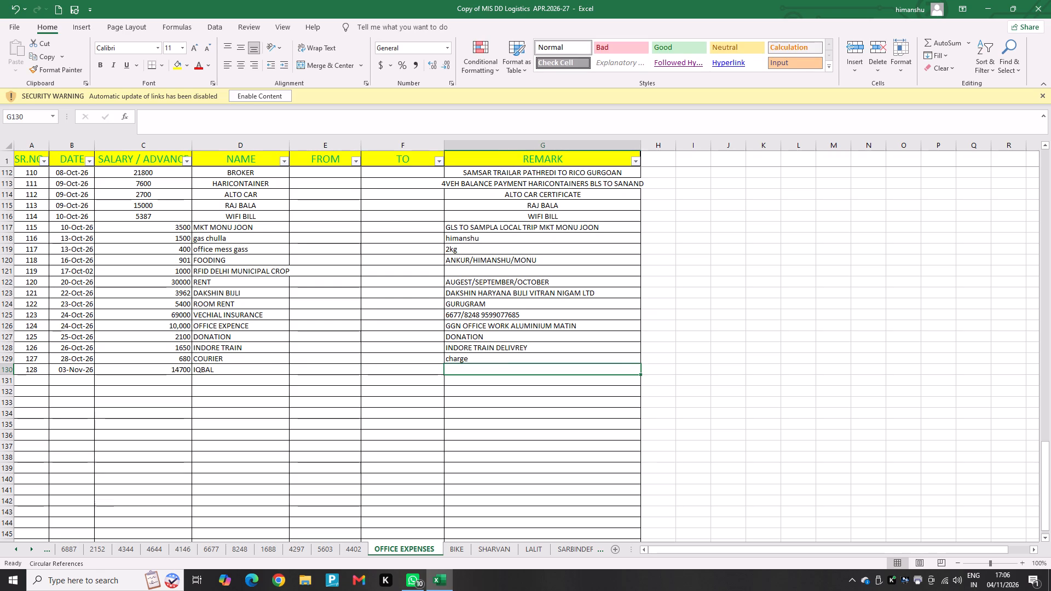
pyautogui.press('3')
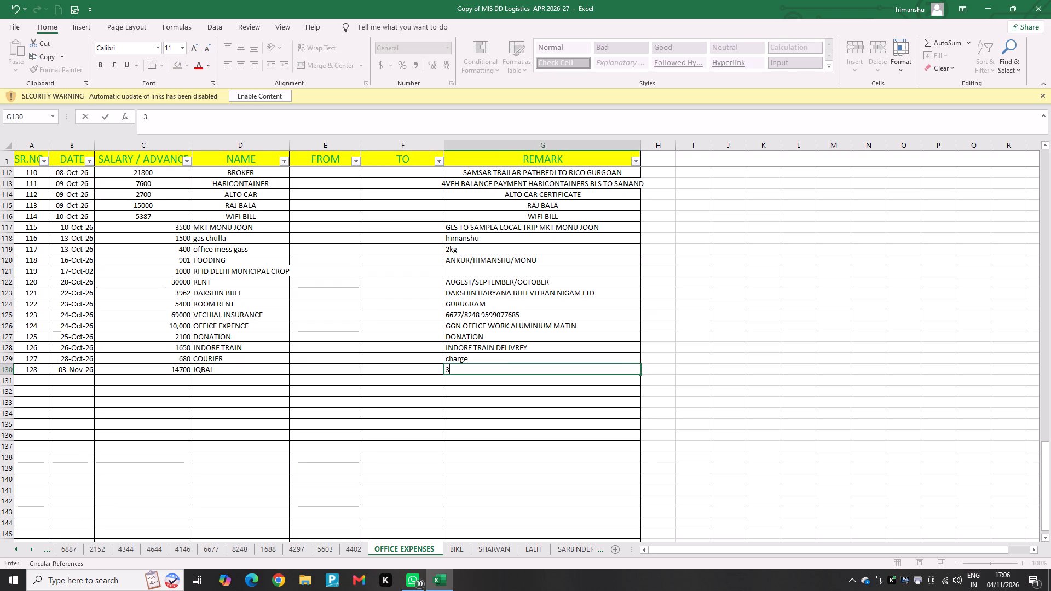
pyautogui.press('space')
pyautogui.write('VEHI')
pyautogui.write('CLE')
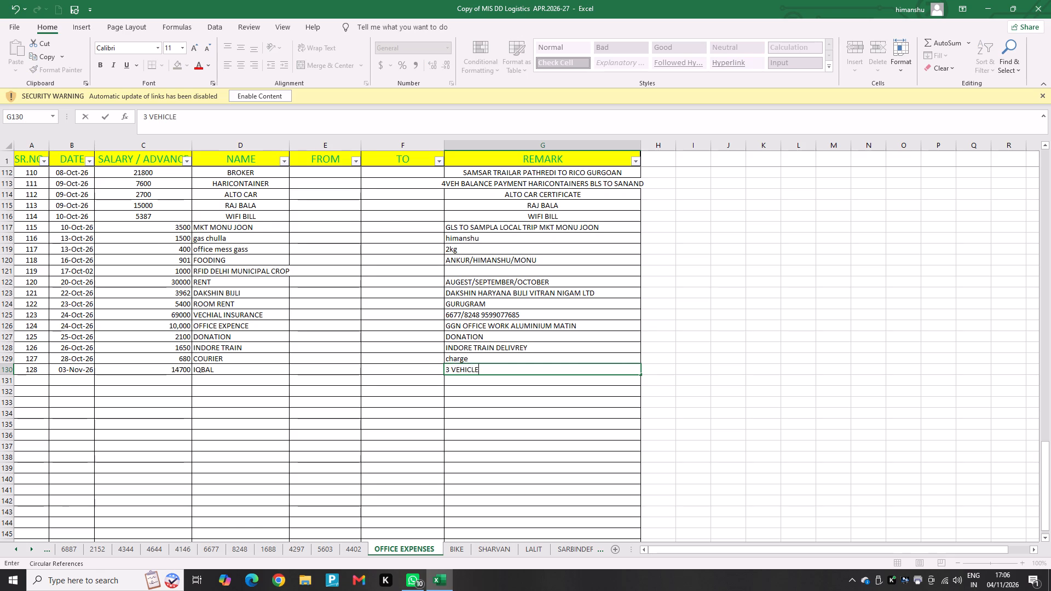
pyautogui.press('space')
pyautogui.write('VALANCE')
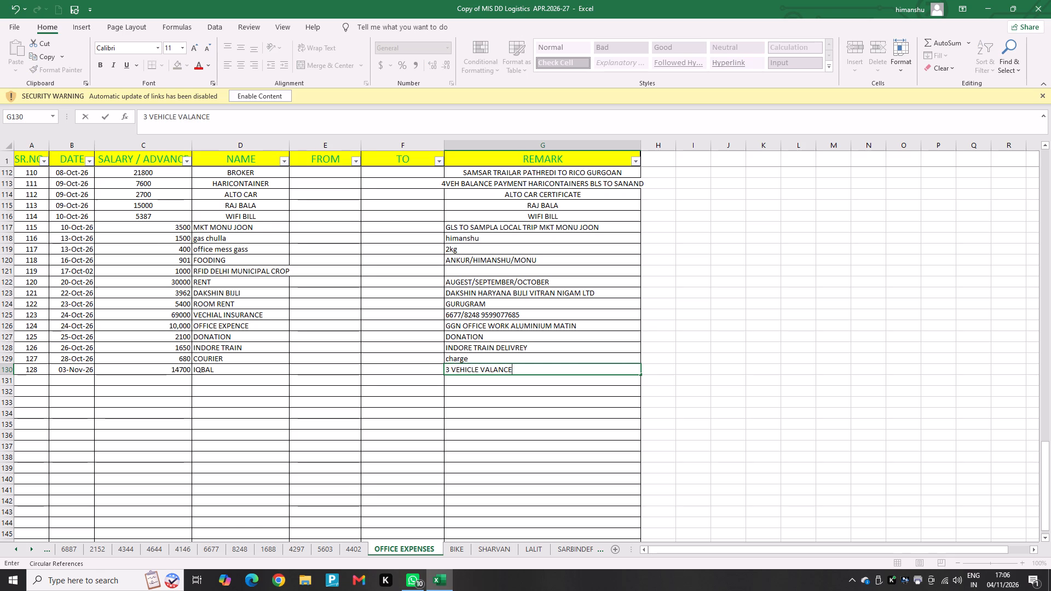
pyautogui.click(486, 368)
pyautogui.press('BackSpace')
pyautogui.press('b')
pyautogui.press('Return')
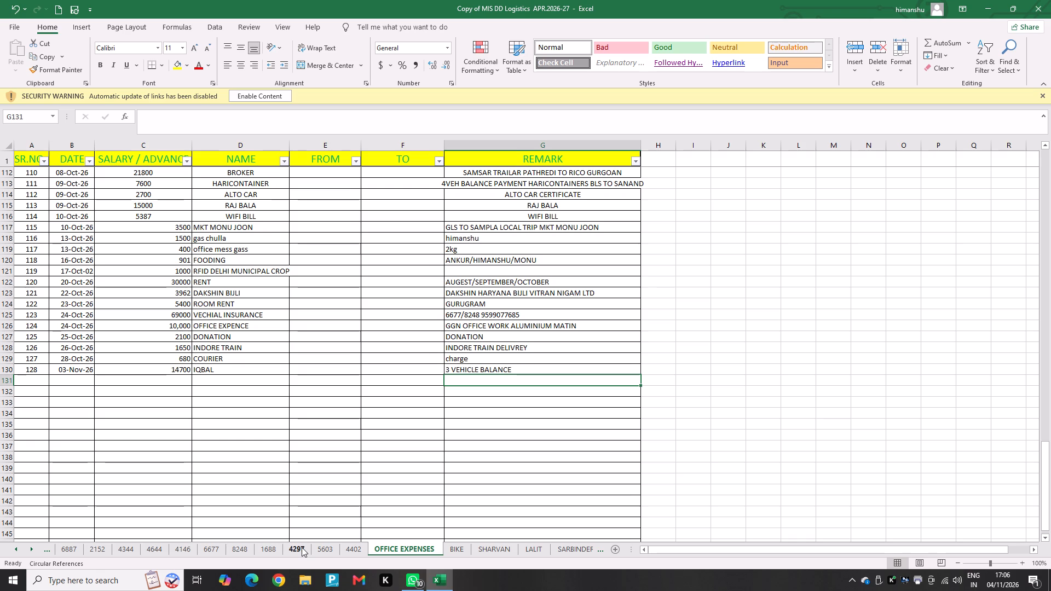
# On the 4644 vehicle sheet, set the TO destination of the 02-Nov-26 trip to GURUGRAM.
pyautogui.click(162, 552)
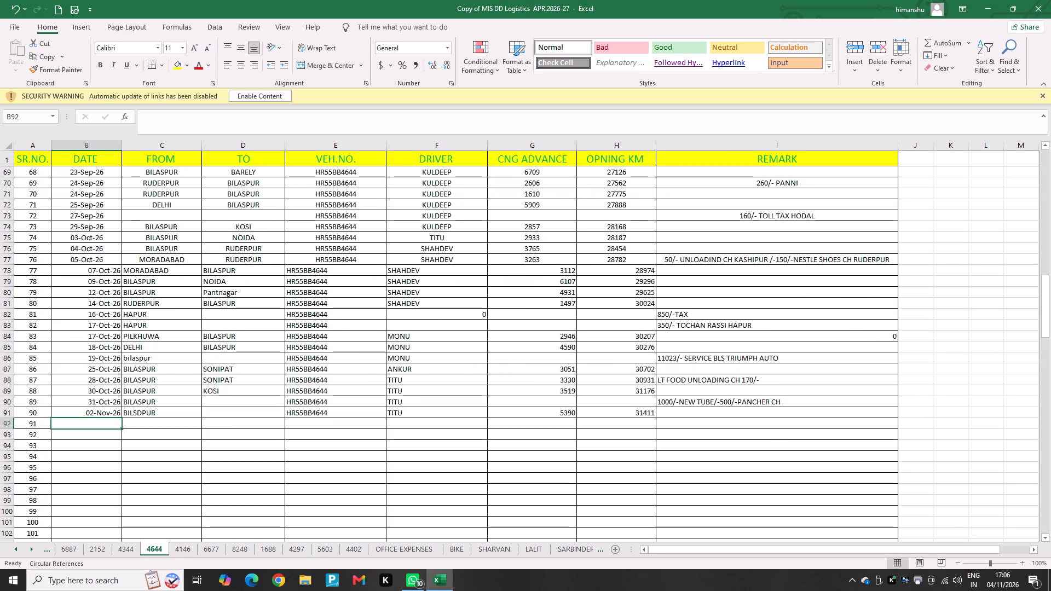
pyautogui.click(678, 414)
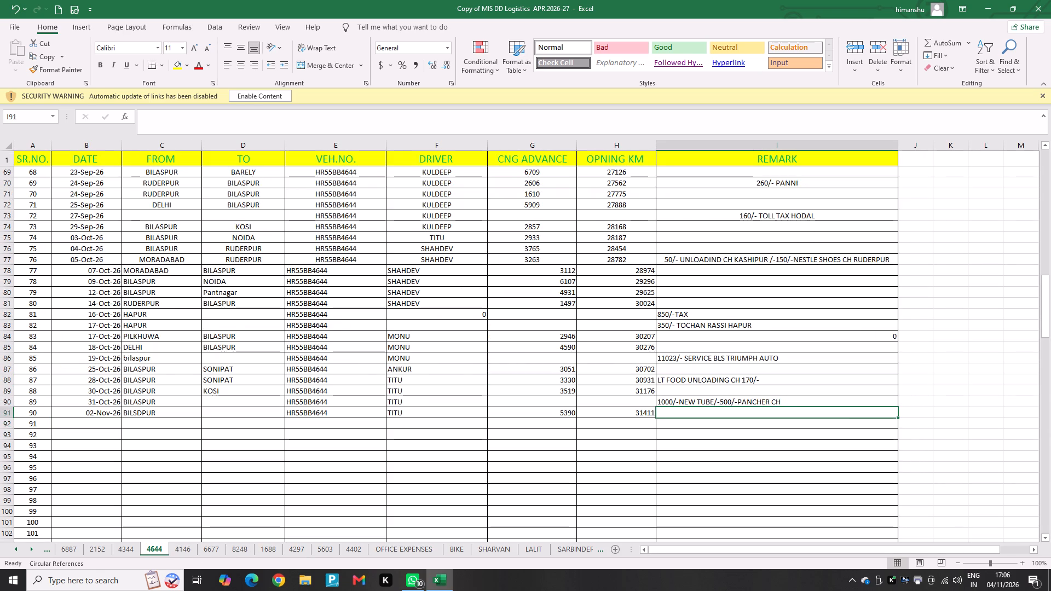
pyautogui.click(227, 426)
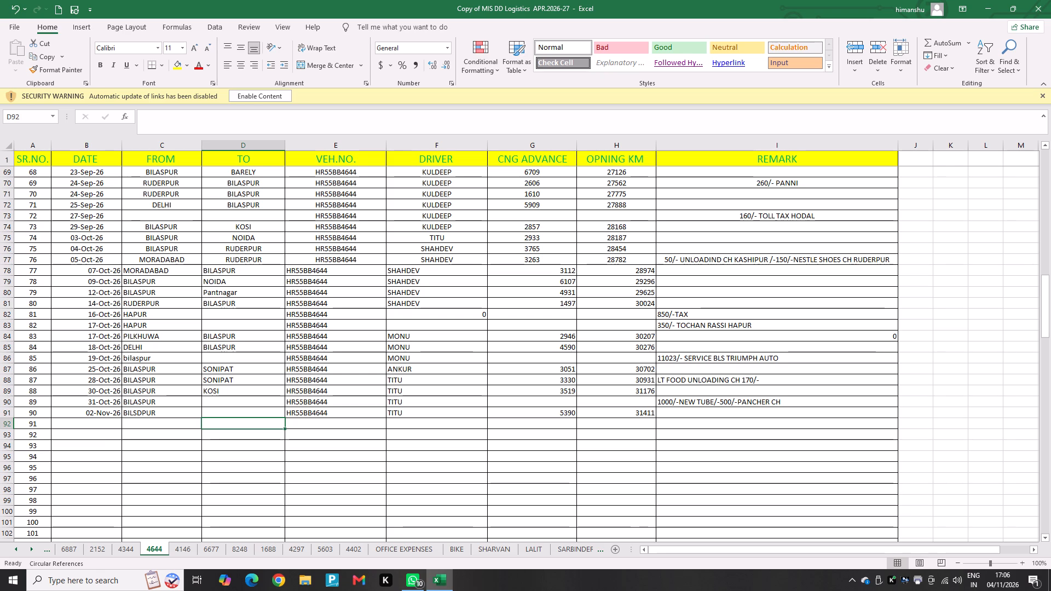
pyautogui.click(222, 420)
pyautogui.click(242, 412)
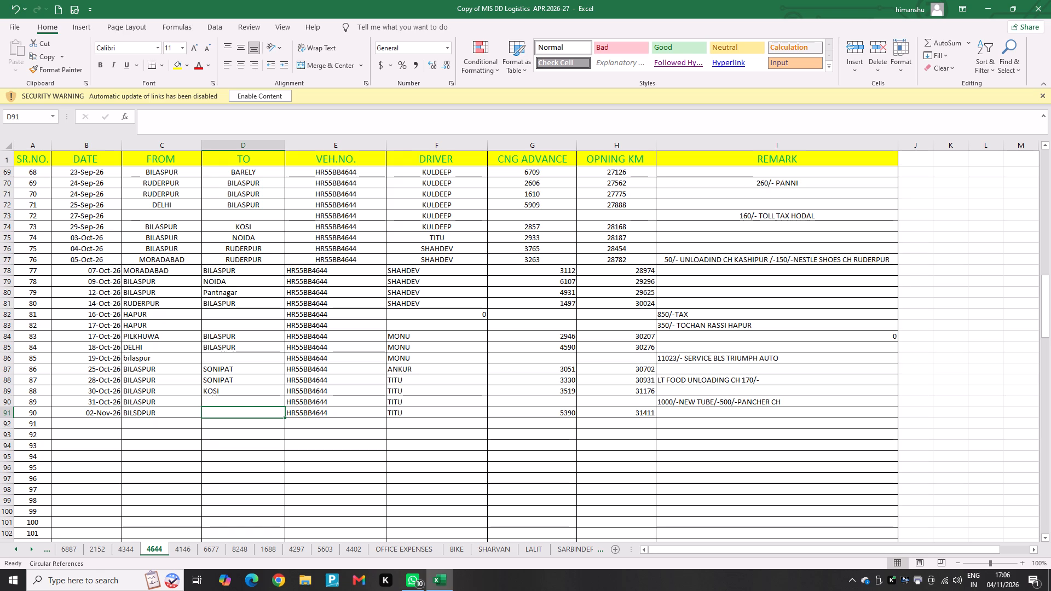
pyautogui.write('GU')
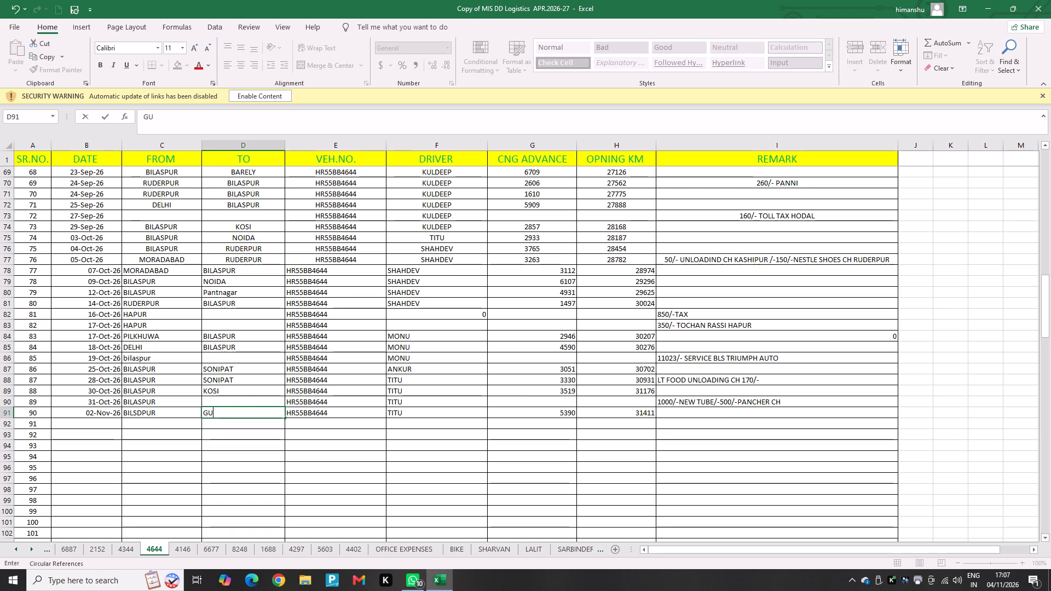
pyautogui.press('BackSpace')
pyautogui.press('BackSpace')
pyautogui.press('g')
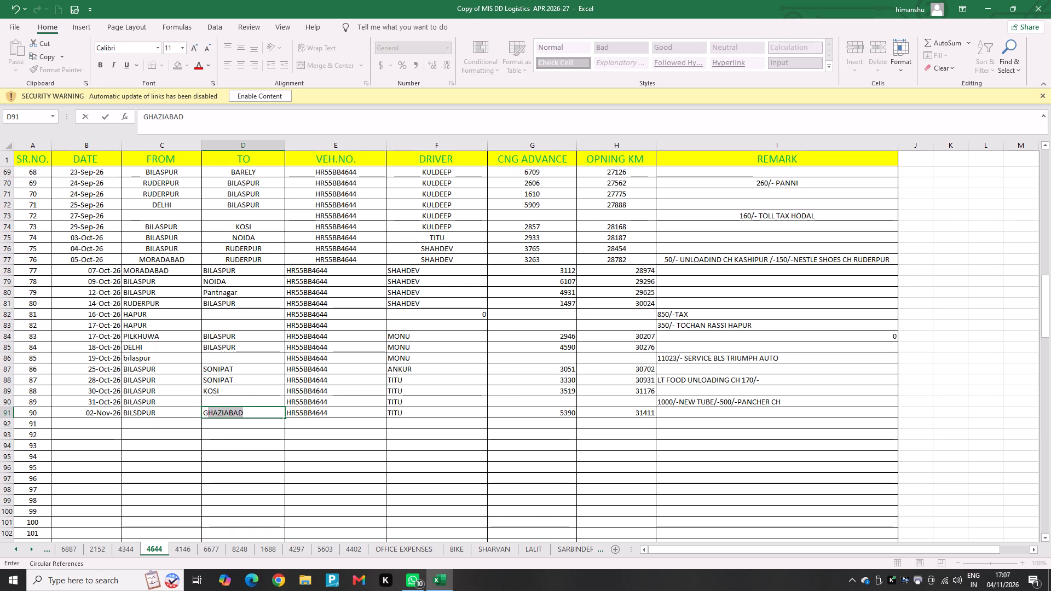
pyautogui.press('u')
pyautogui.write('RU')
pyautogui.write('GRAM')
pyautogui.press('Right')
# Enter the remark 150 HALDI RAM GURGAON for the 02-Nov-26 trip on the 4644 sheet.
pyautogui.press('Right')
pyautogui.press('Right')
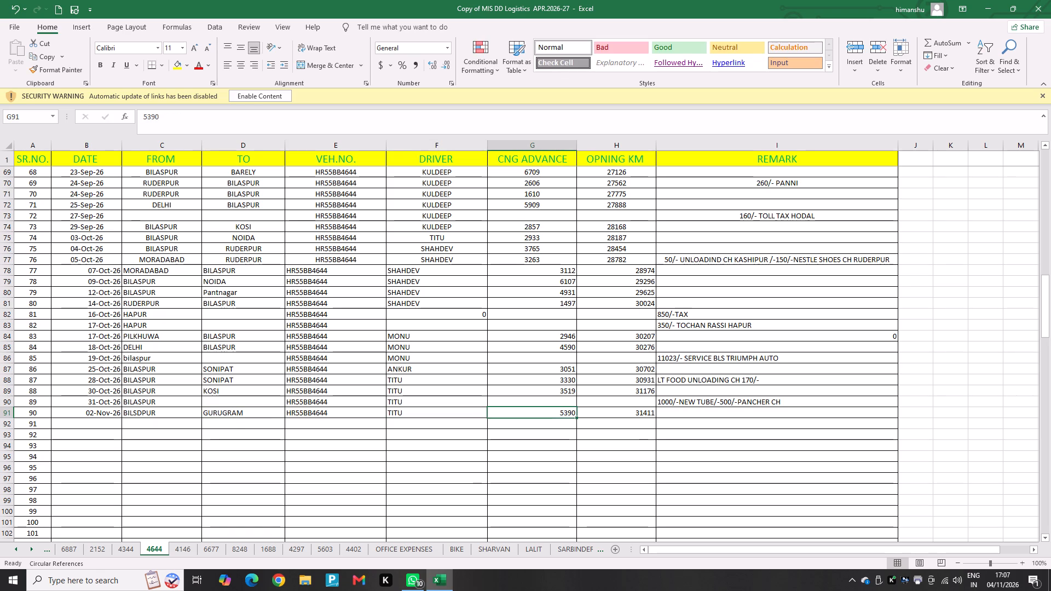
pyautogui.press('Right')
pyautogui.press('Right')
pyautogui.write('150 HALDI RAM')
pyautogui.press('space')
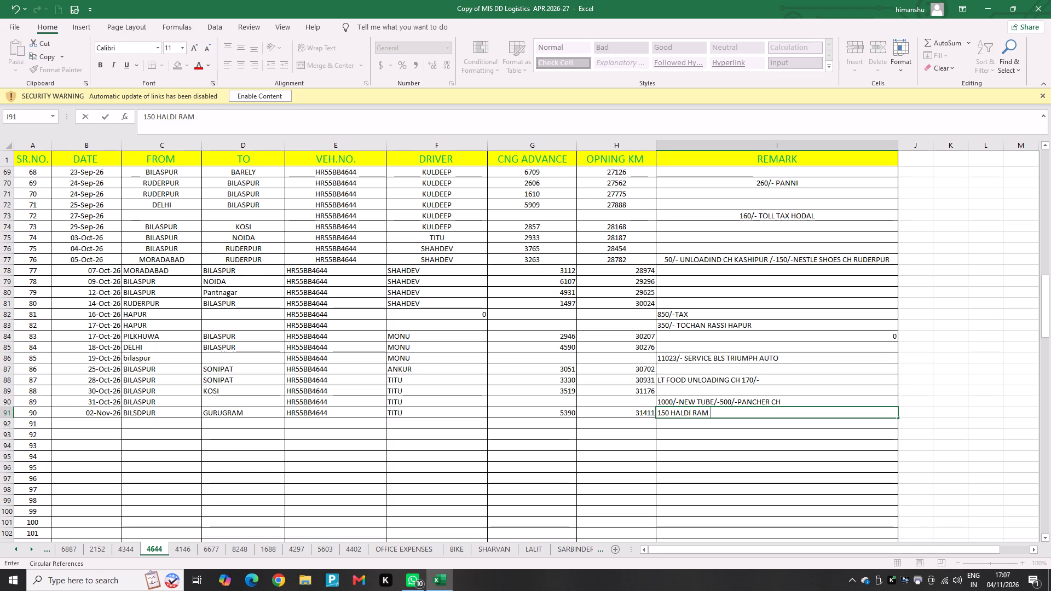
pyautogui.write('GU')
pyautogui.write('RG')
pyautogui.write('AON')
pyautogui.press('Return')
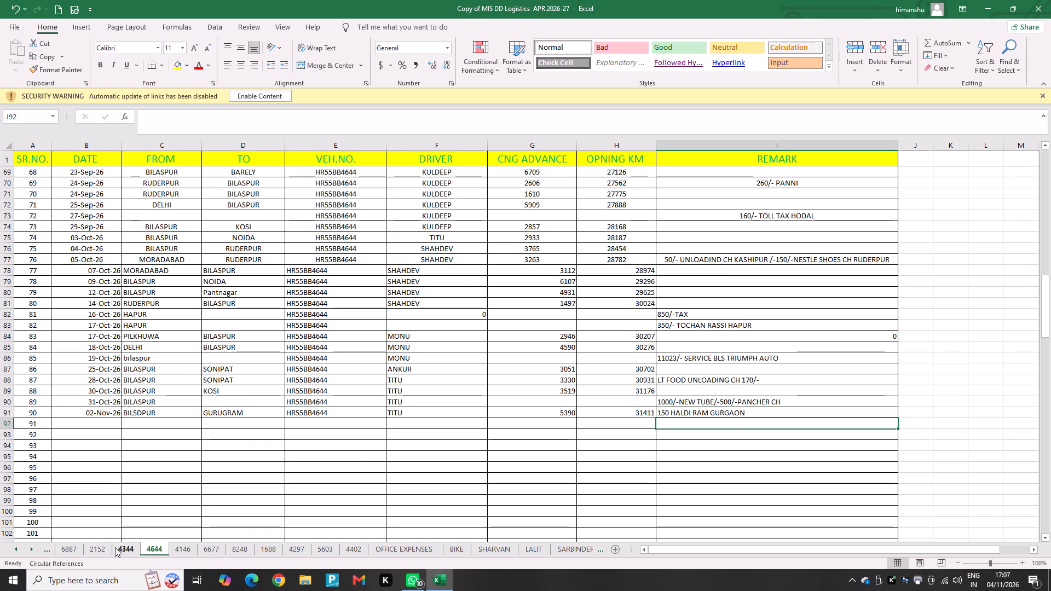
# On the MONU sheet, fill serial number 75 with date 03-Nov-26, amount 400 and remark SALARY ADVANCE.
pyautogui.tripleClick(32, 551)
pyautogui.tripleClick(32, 551)
pyautogui.tripleClick(32, 551)
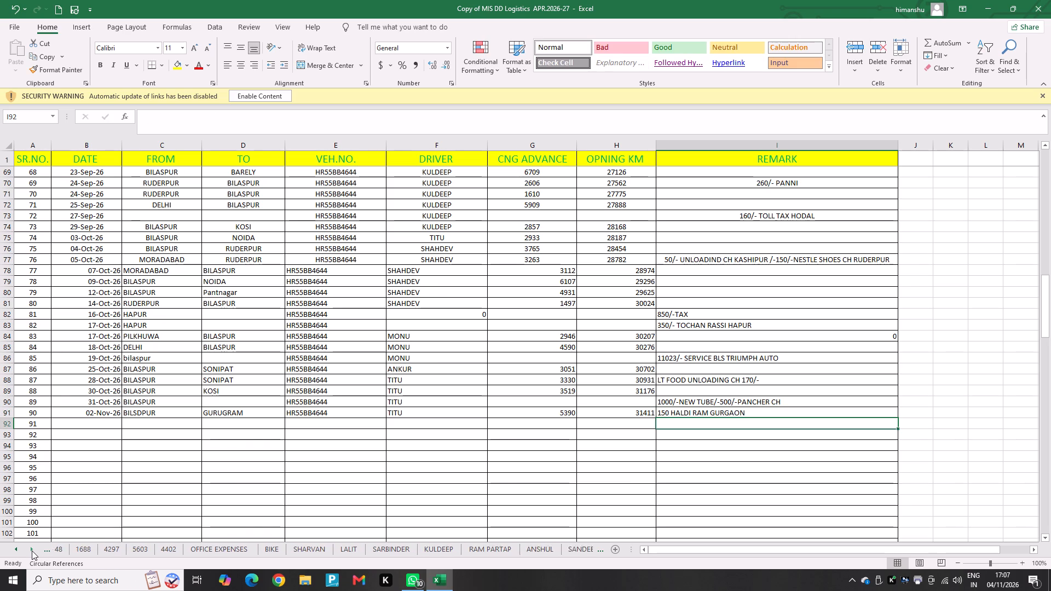
pyautogui.doubleClick(32, 551)
pyautogui.click(490, 548)
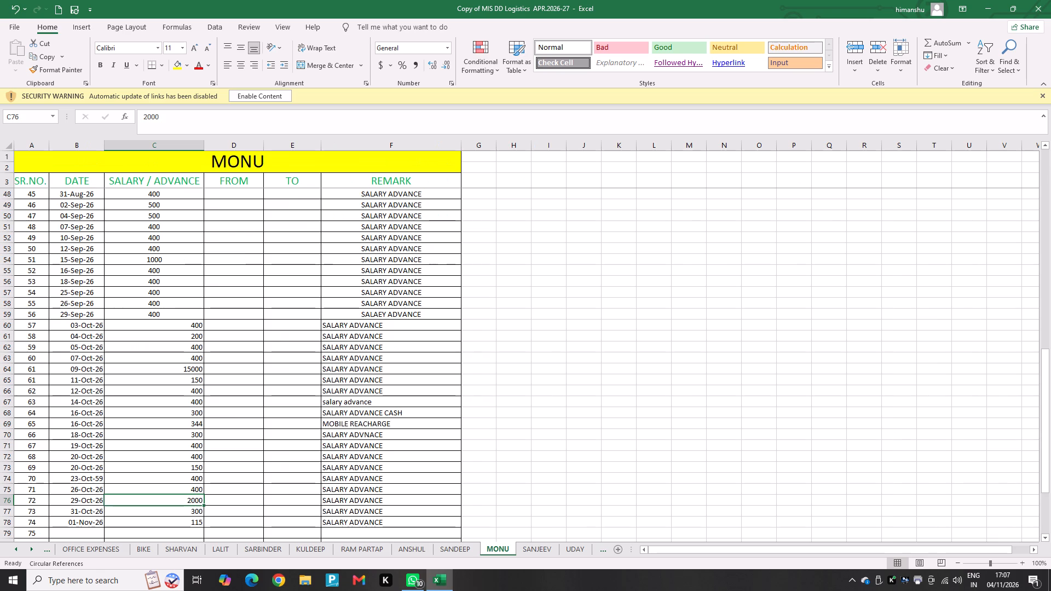
pyautogui.scroll(-2, 95, 503)
pyautogui.click(65, 467)
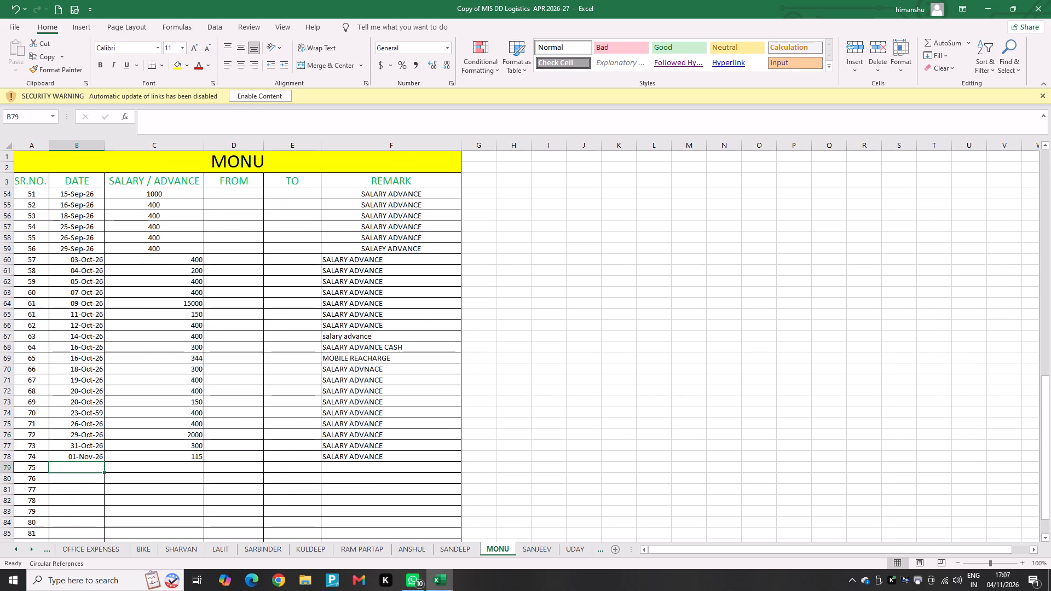
pyautogui.write('03-')
pyautogui.write('NOV-26')
pyautogui.press('Right')
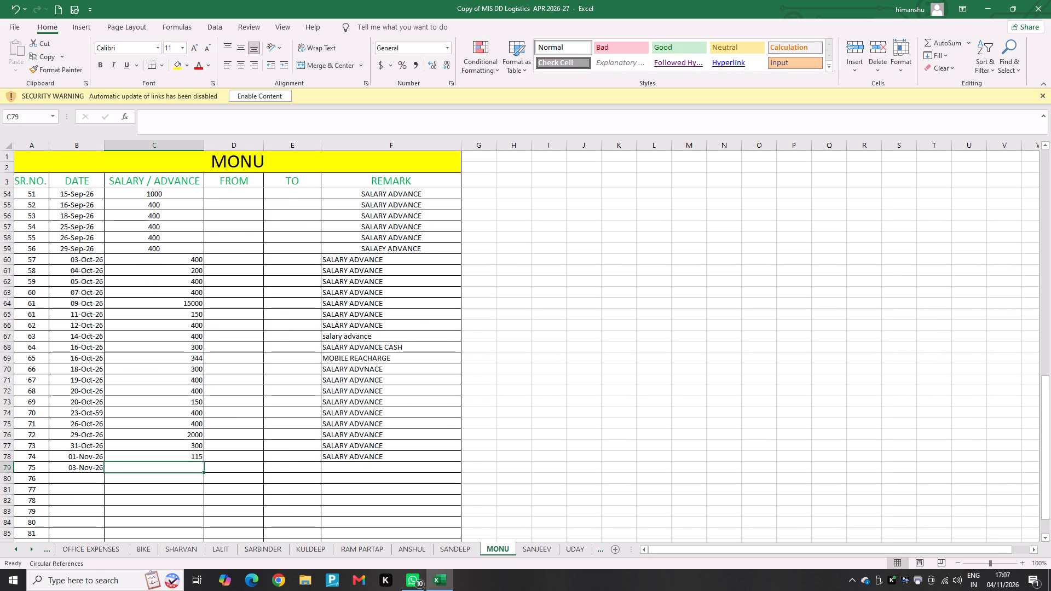
pyautogui.write('400')
pyautogui.press('Right')
pyautogui.press('Right')
pyautogui.press('Right')
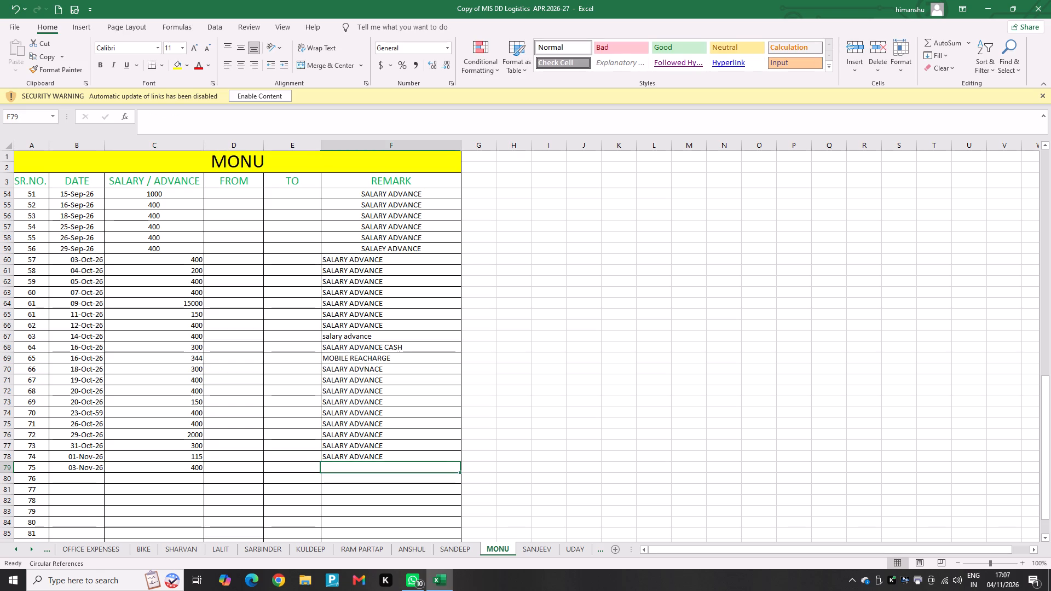
pyautogui.write('SALARY ADVANCE')
pyautogui.press('Return')
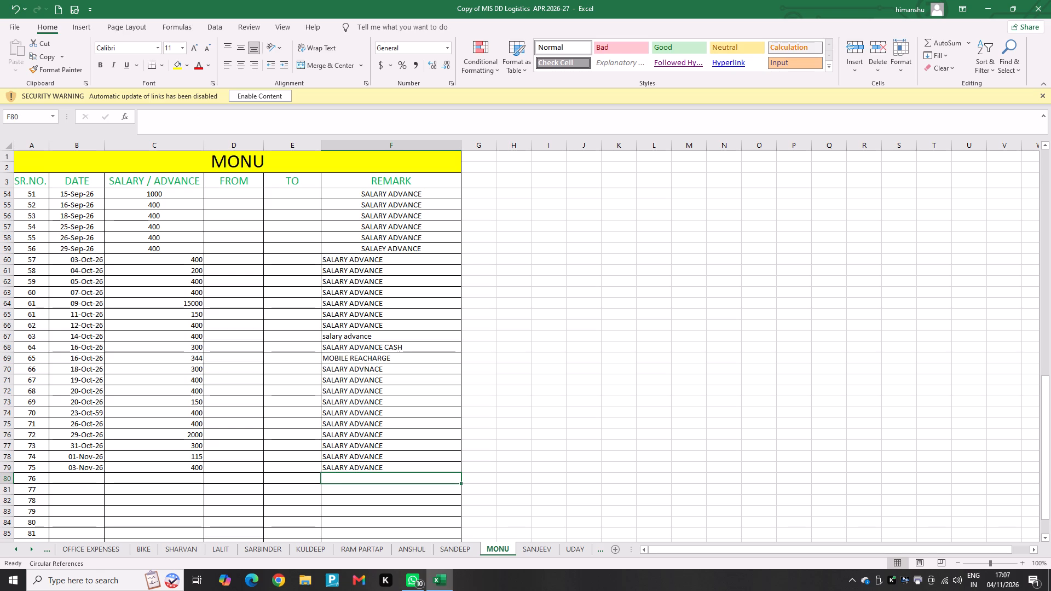
# On the OFFICE EXPENSES sheet, add serial number 129 with date 03-Nov-26, amount 52468 and name AP 25/26.
pyautogui.click(92, 552)
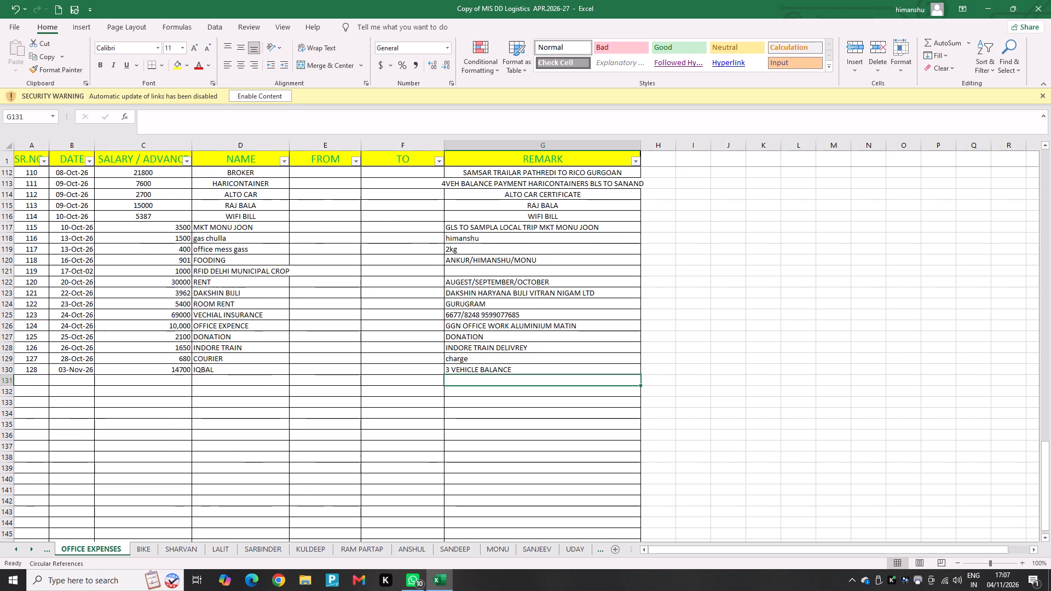
pyautogui.click(38, 383)
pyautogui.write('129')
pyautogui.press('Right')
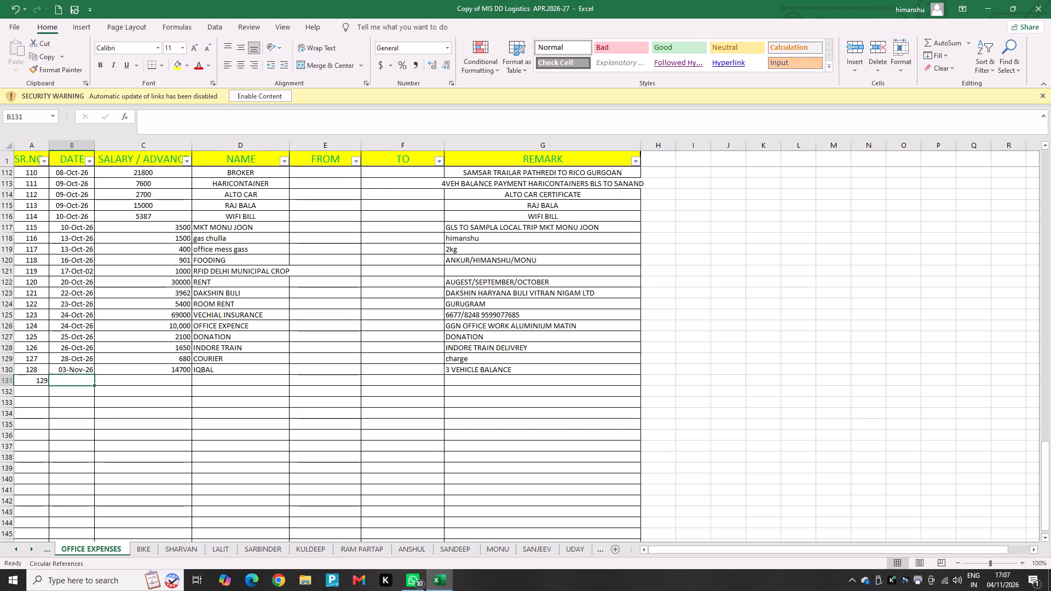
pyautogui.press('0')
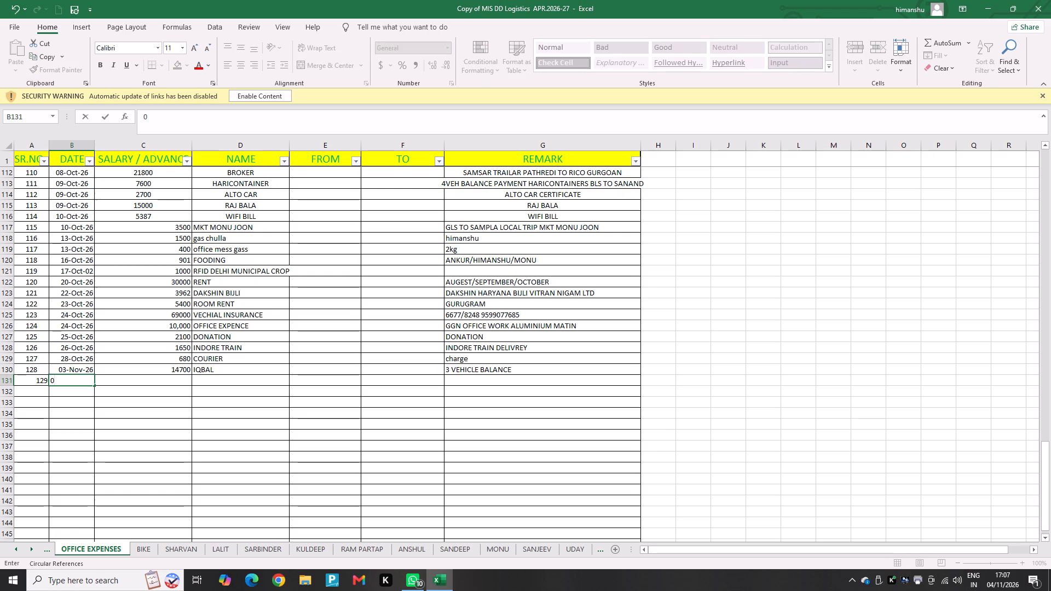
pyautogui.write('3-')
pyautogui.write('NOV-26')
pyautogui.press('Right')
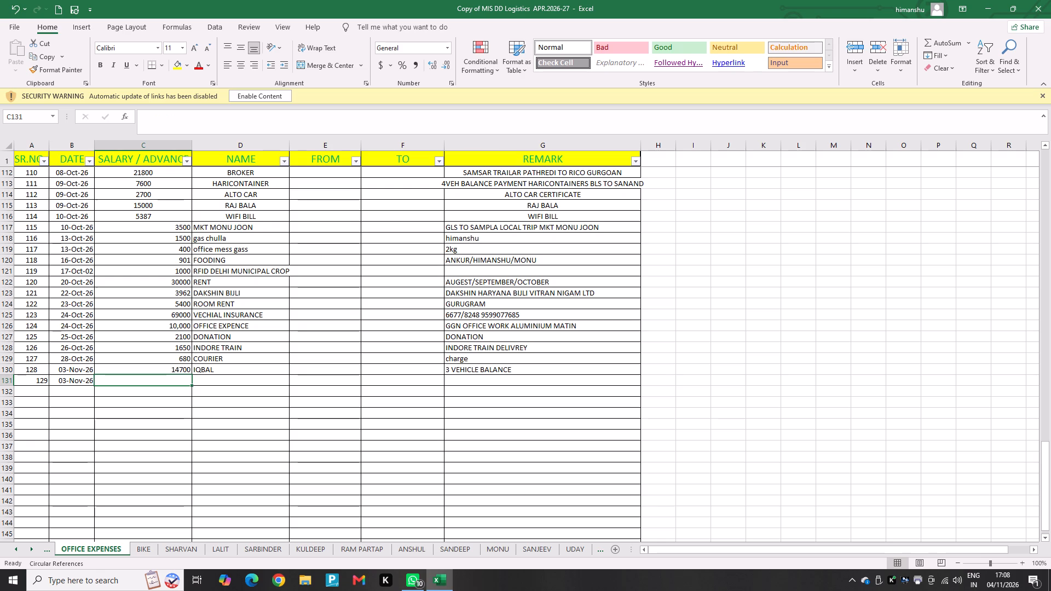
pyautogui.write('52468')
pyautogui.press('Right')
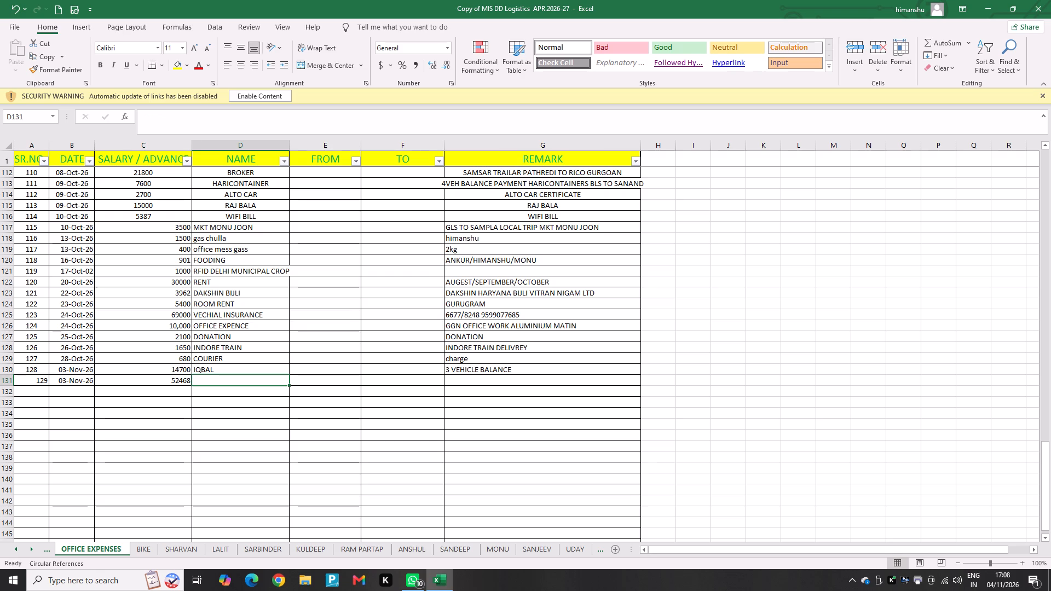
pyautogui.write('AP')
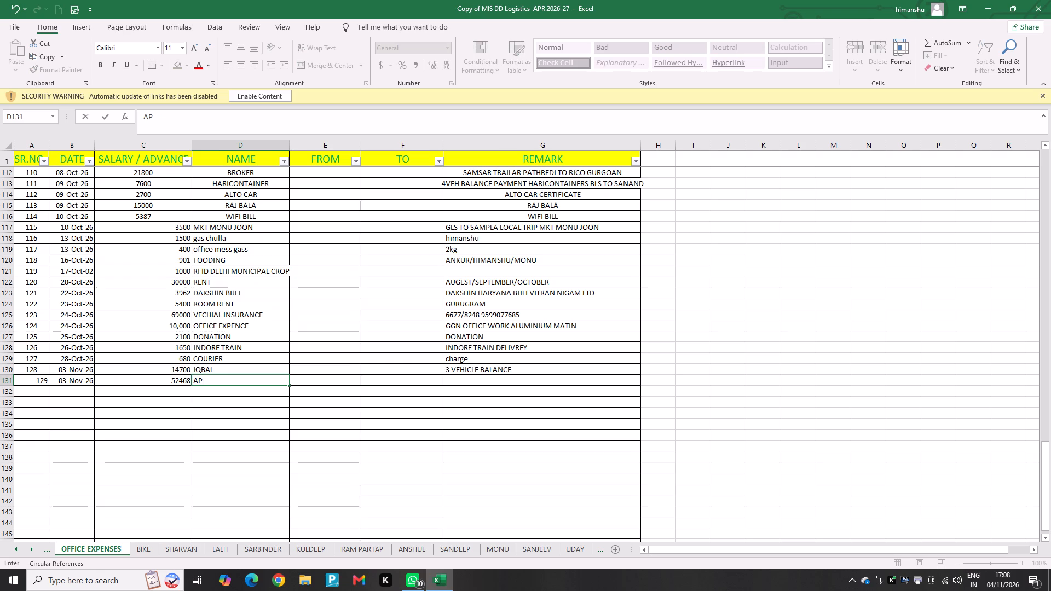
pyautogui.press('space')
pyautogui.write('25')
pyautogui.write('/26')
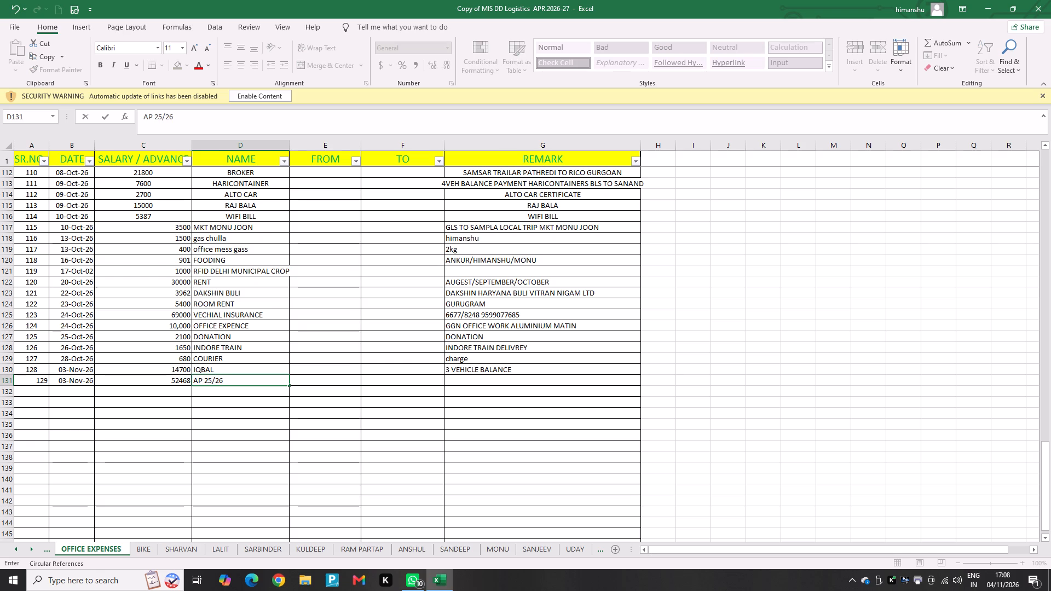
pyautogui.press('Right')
# Enter the remark AP 25 26 0043 ENTERPRISES for serial number 129 on the OFFICE EXPENSES sheet.
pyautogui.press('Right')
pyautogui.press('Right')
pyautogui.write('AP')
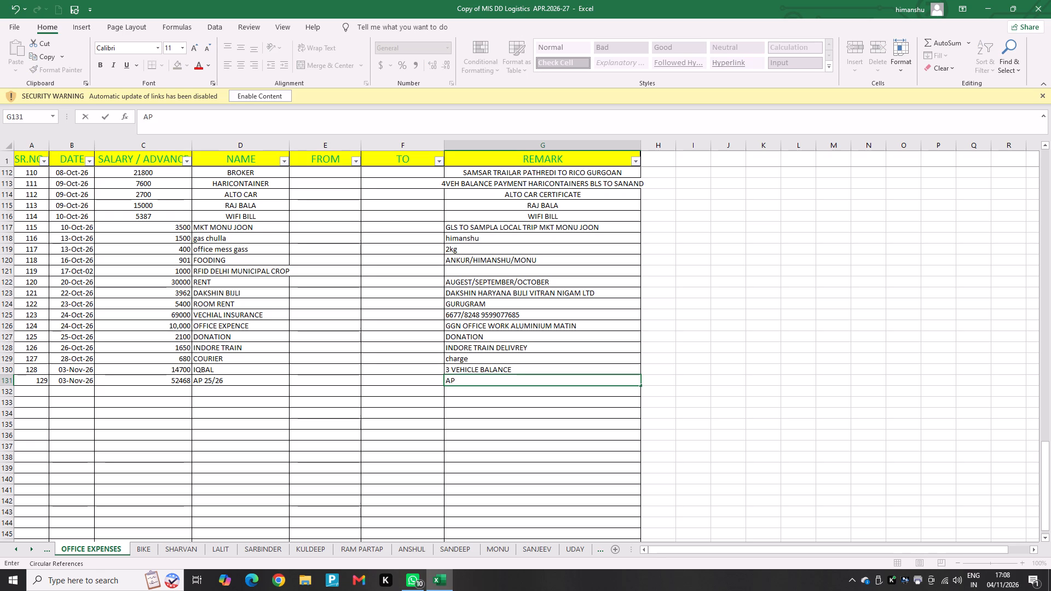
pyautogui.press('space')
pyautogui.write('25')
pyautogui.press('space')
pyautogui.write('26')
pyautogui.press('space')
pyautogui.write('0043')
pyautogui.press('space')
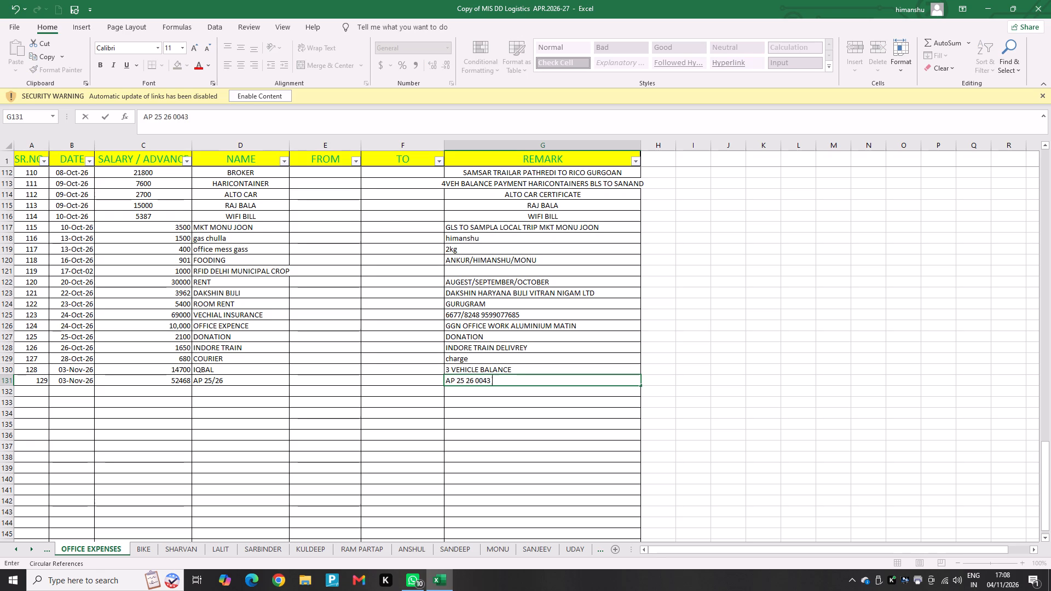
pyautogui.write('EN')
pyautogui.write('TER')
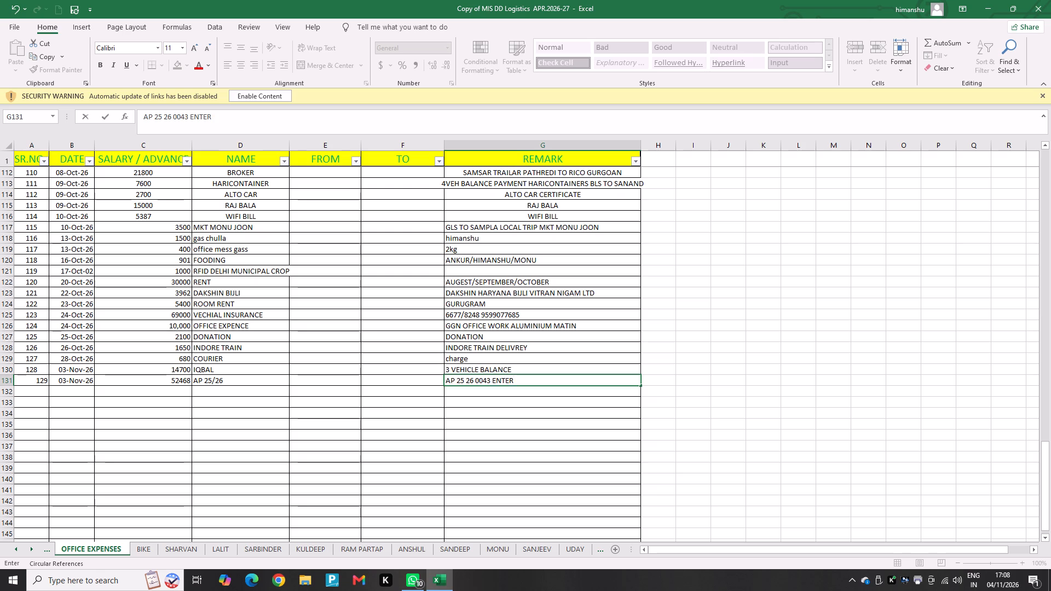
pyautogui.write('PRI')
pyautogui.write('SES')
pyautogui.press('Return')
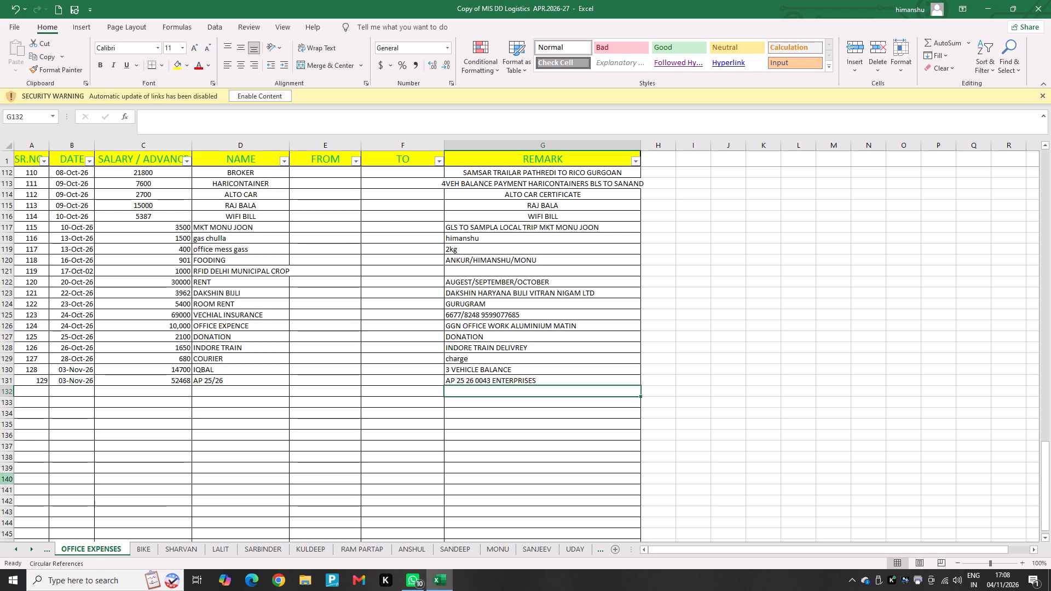
# On the 8248 vehicle sheet, start a new trip row with serial number 71 and date 04-Nov-26.
pyautogui.click(0, 554)
pyautogui.click(14, 548)
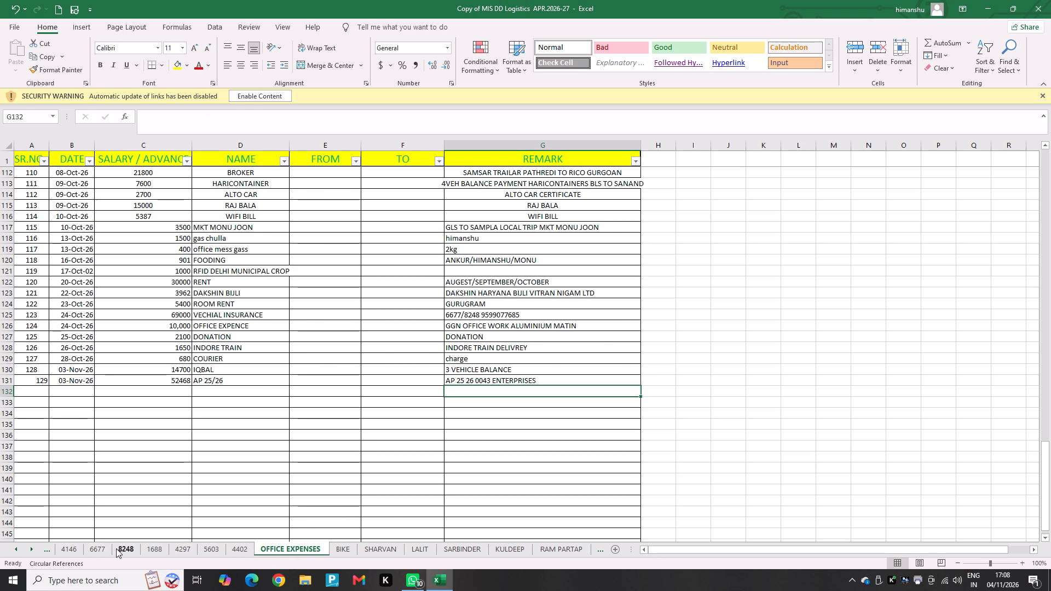
pyautogui.click(116, 548)
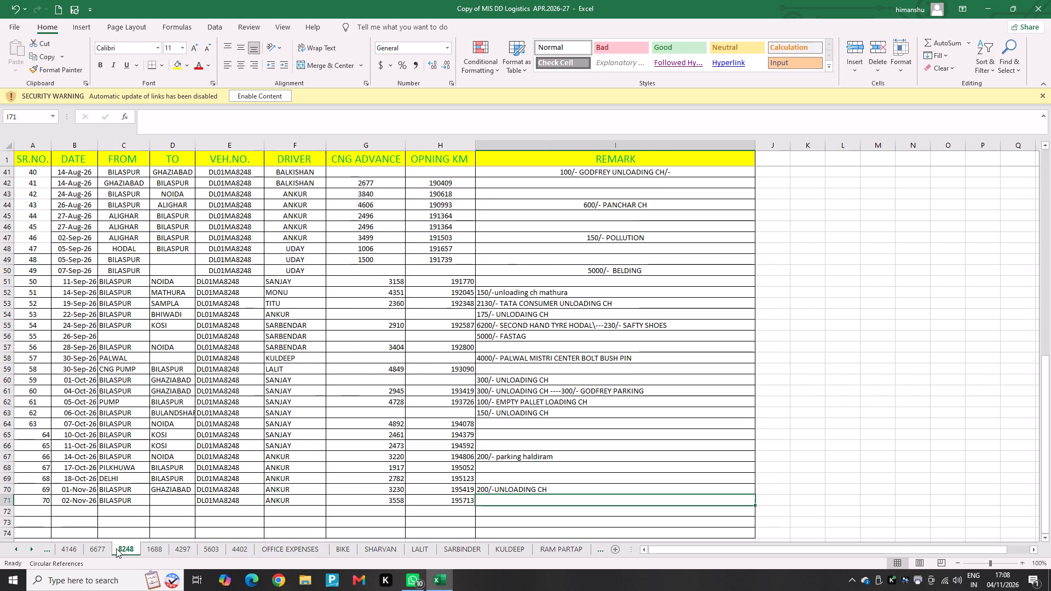
pyautogui.click(38, 517)
pyautogui.click(15, 510)
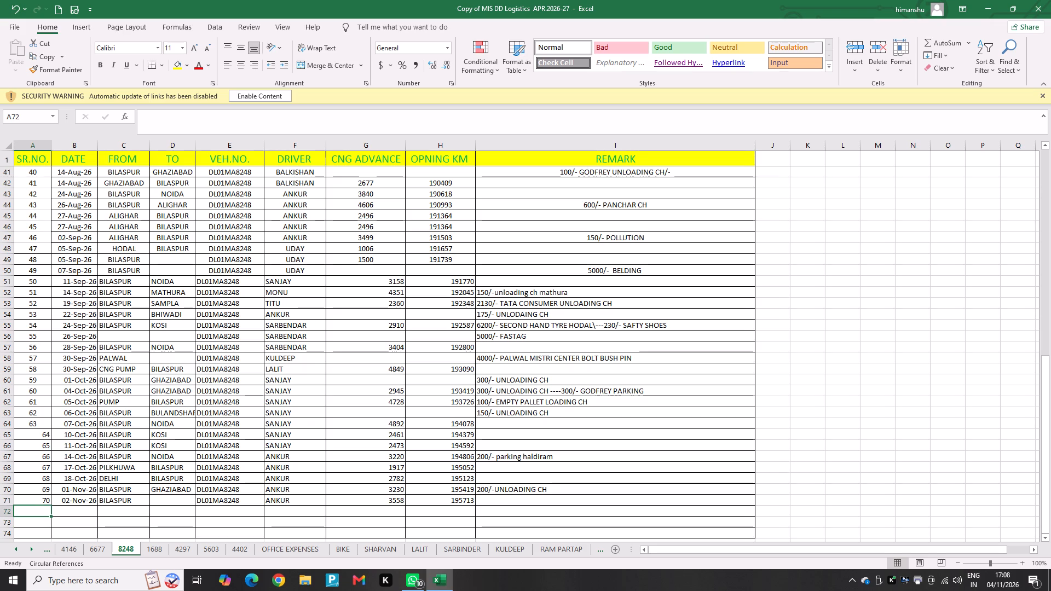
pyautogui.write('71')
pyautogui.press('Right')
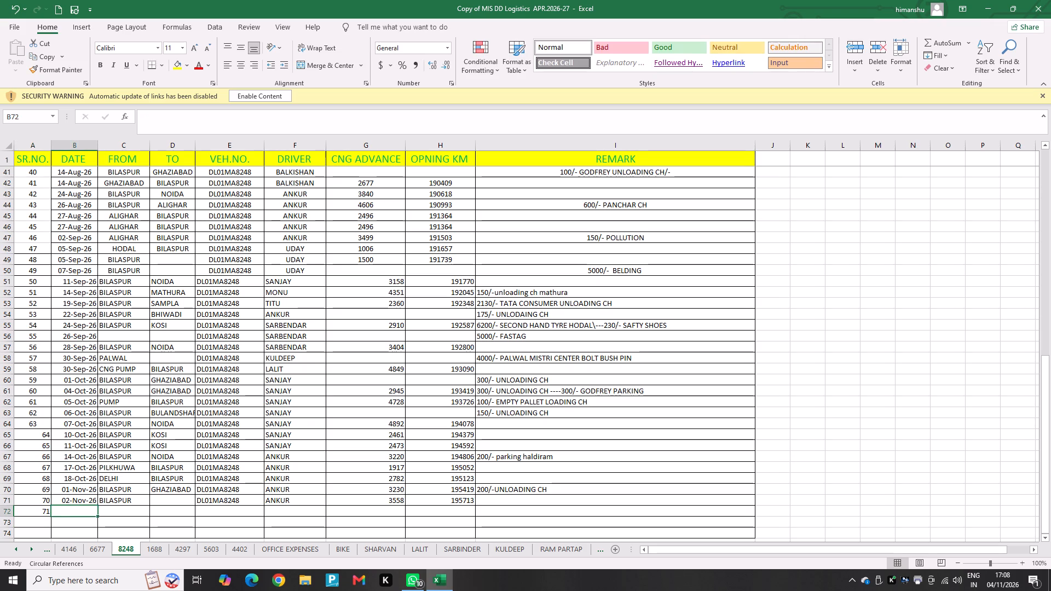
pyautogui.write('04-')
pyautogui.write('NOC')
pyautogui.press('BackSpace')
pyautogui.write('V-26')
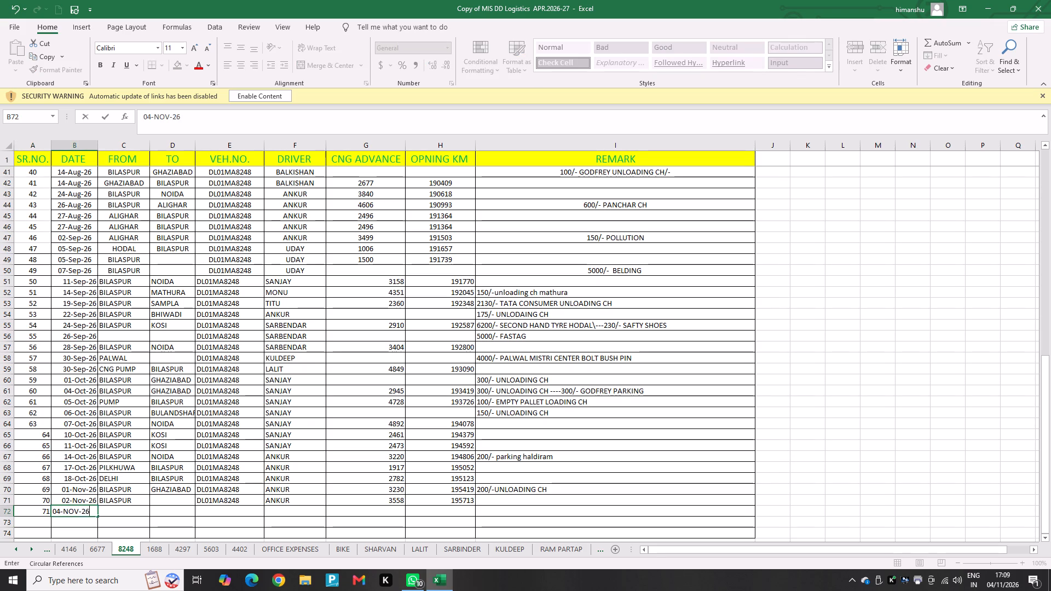
# Set the 04-Nov-26 trip's route on the 8248 sheet from SAHARANPUR to BILASPUR.
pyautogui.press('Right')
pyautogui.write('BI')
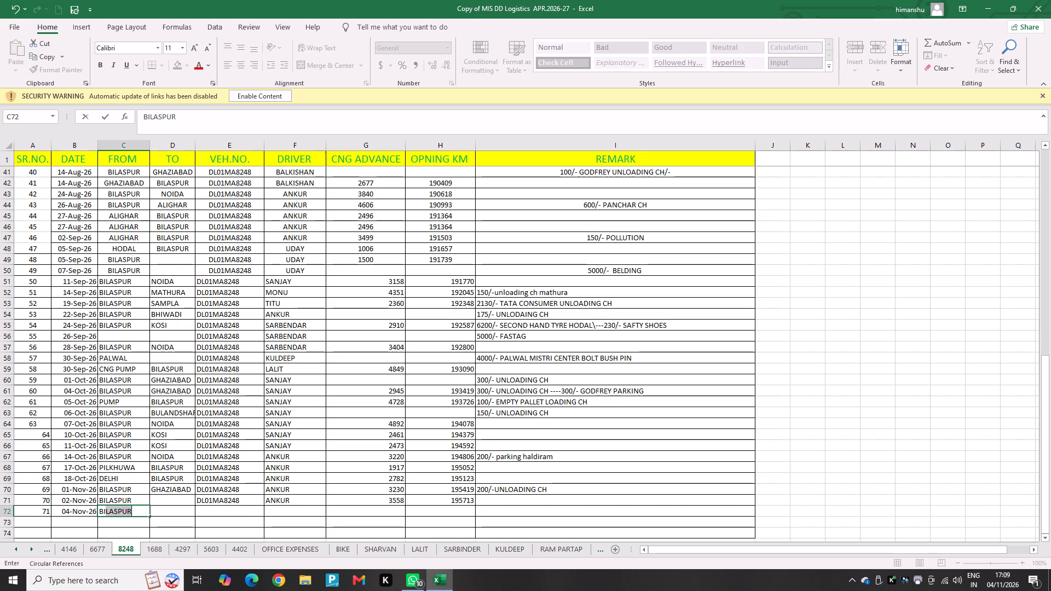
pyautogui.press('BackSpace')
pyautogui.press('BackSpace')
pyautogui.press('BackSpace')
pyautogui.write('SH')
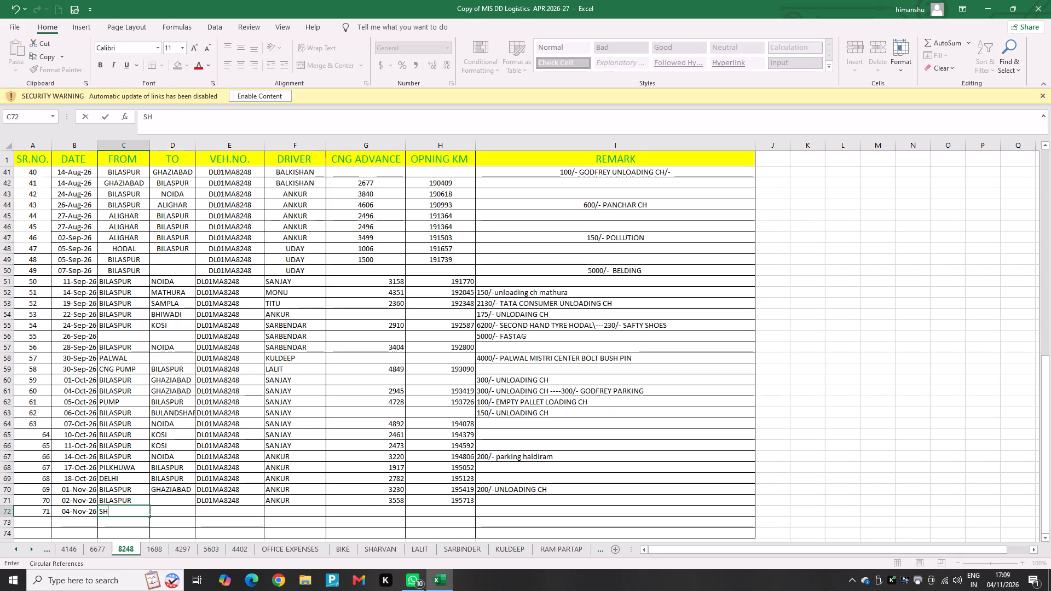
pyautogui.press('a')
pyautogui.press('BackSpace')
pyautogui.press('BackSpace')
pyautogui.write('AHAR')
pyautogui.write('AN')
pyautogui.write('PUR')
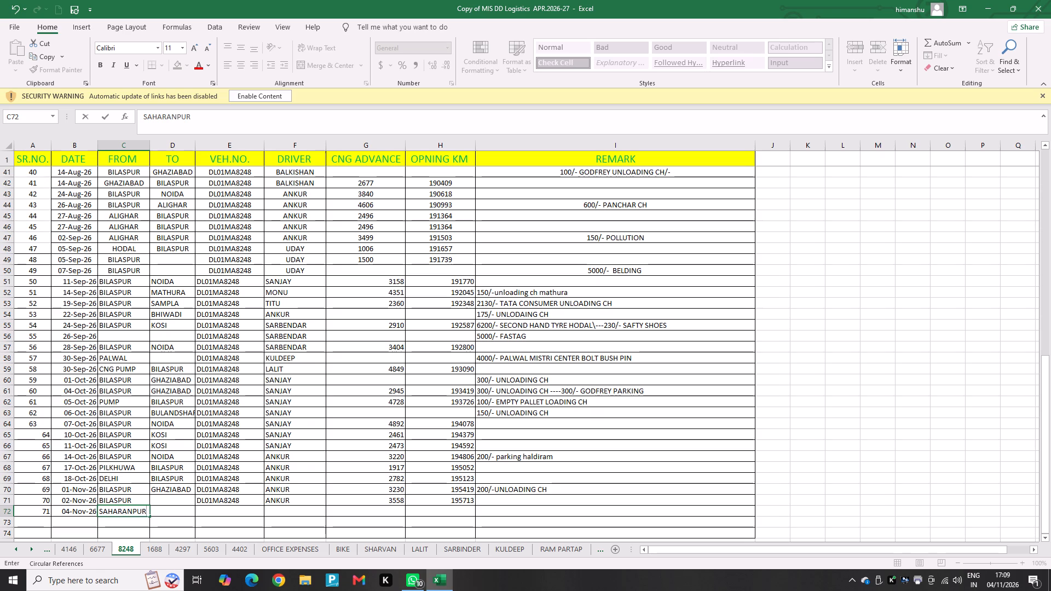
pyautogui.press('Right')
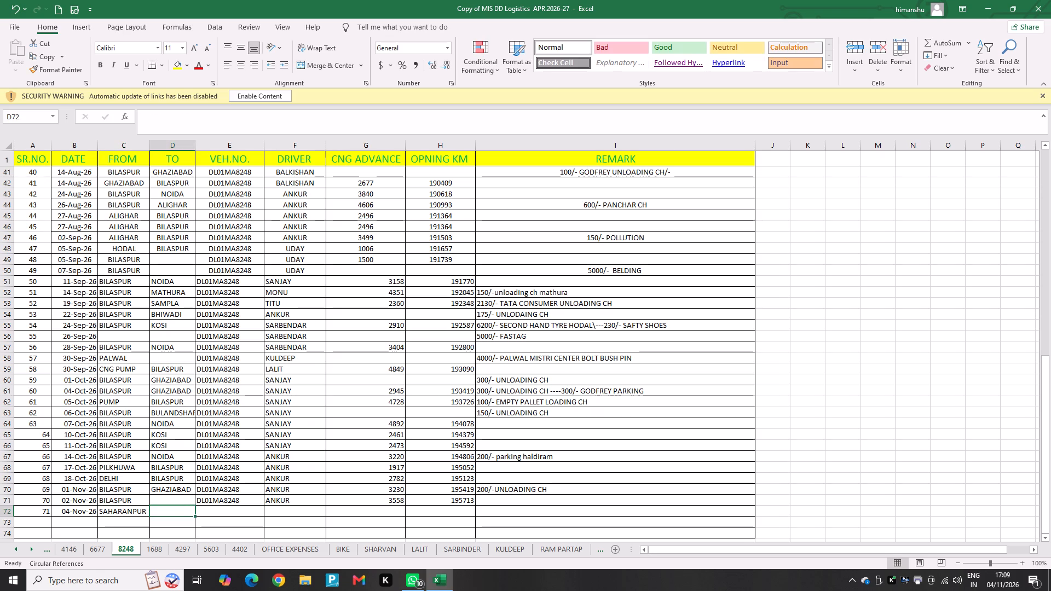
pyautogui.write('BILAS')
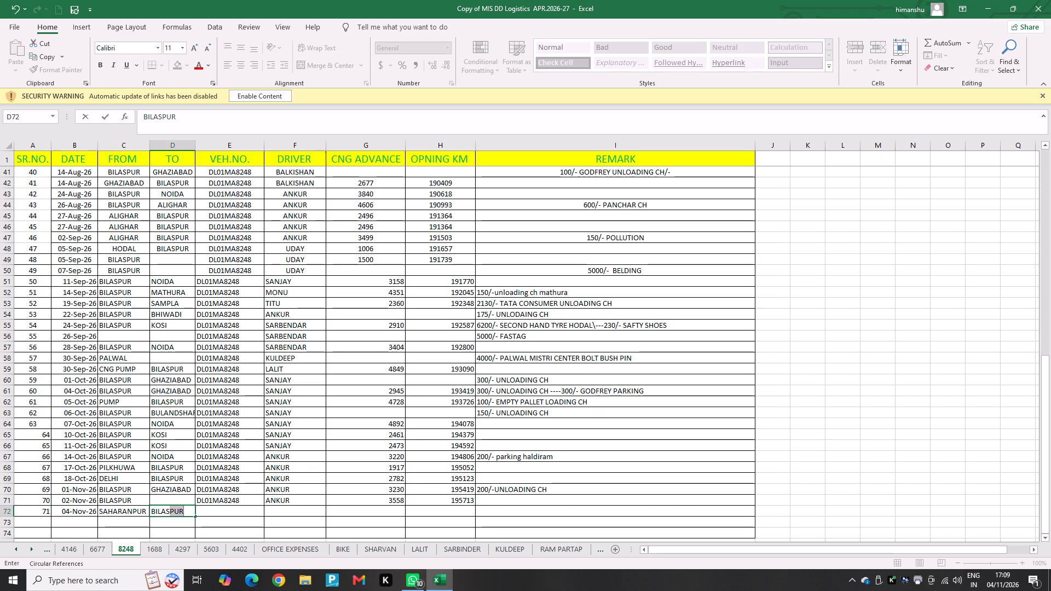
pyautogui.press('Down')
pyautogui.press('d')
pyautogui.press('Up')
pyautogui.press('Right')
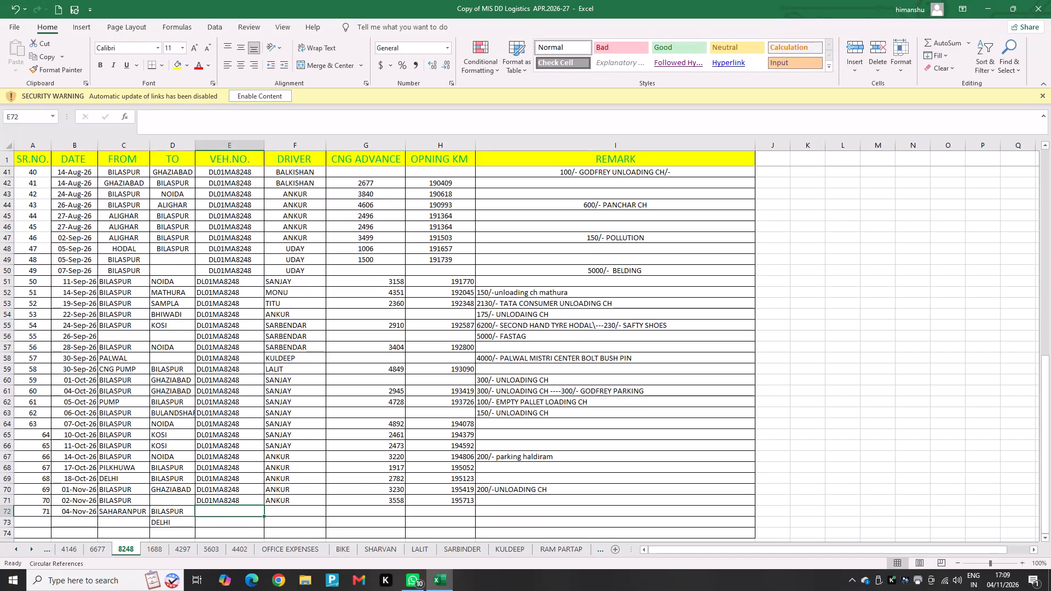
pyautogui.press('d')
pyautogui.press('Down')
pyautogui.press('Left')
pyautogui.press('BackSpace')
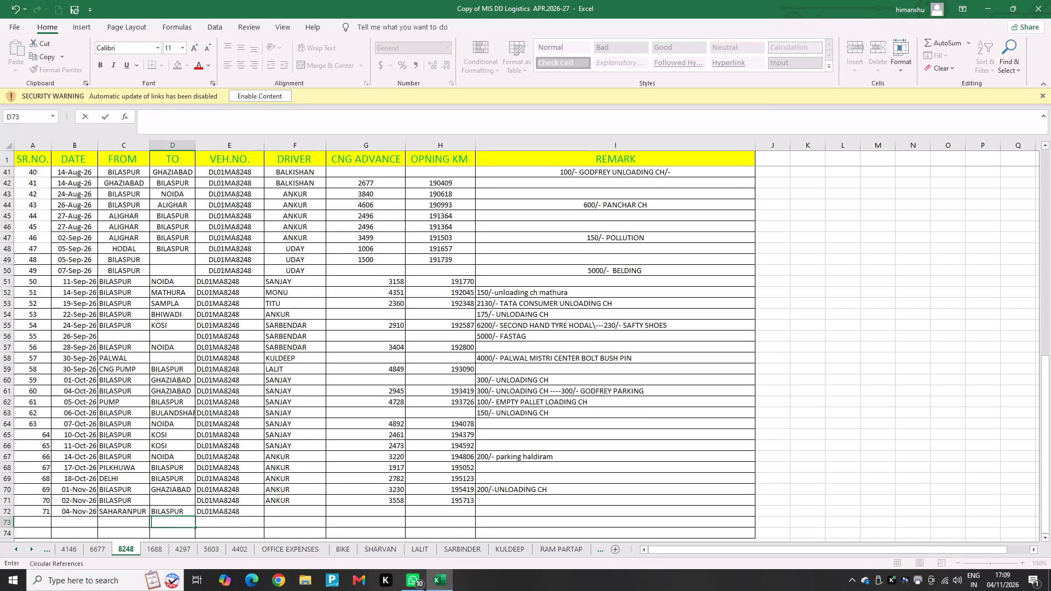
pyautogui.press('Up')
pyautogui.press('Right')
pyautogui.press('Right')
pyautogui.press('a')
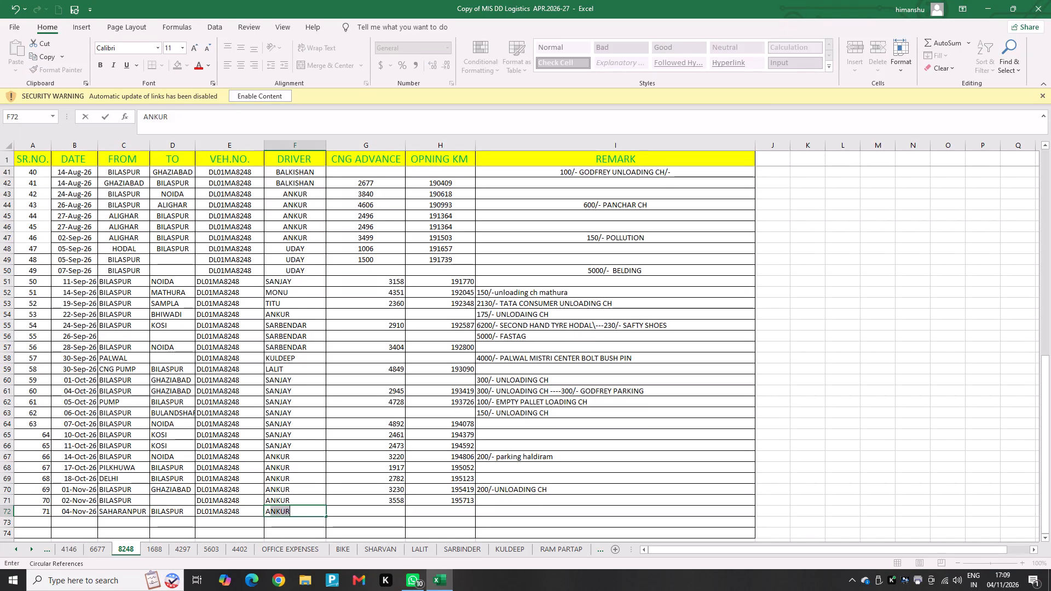
# Enter CNG advance 6565 and opening km 196037 for the 04-Nov-26 trip on the 8248 sheet.
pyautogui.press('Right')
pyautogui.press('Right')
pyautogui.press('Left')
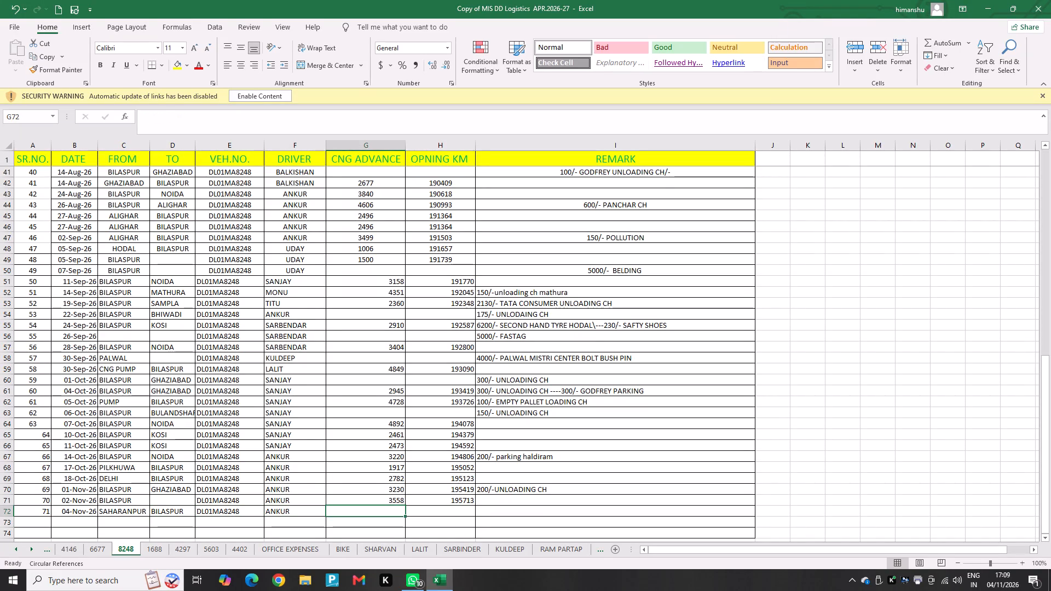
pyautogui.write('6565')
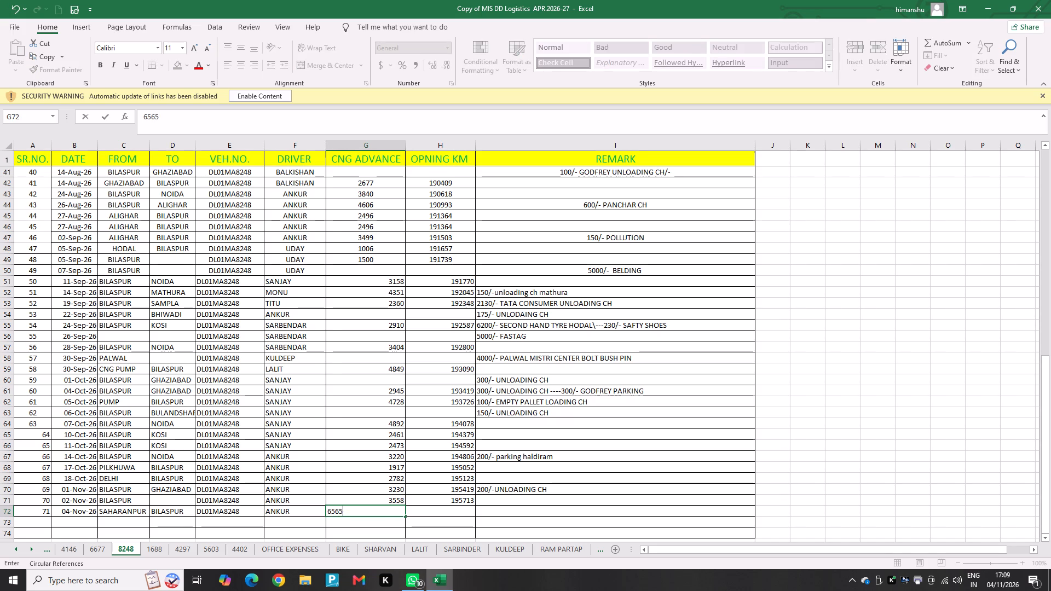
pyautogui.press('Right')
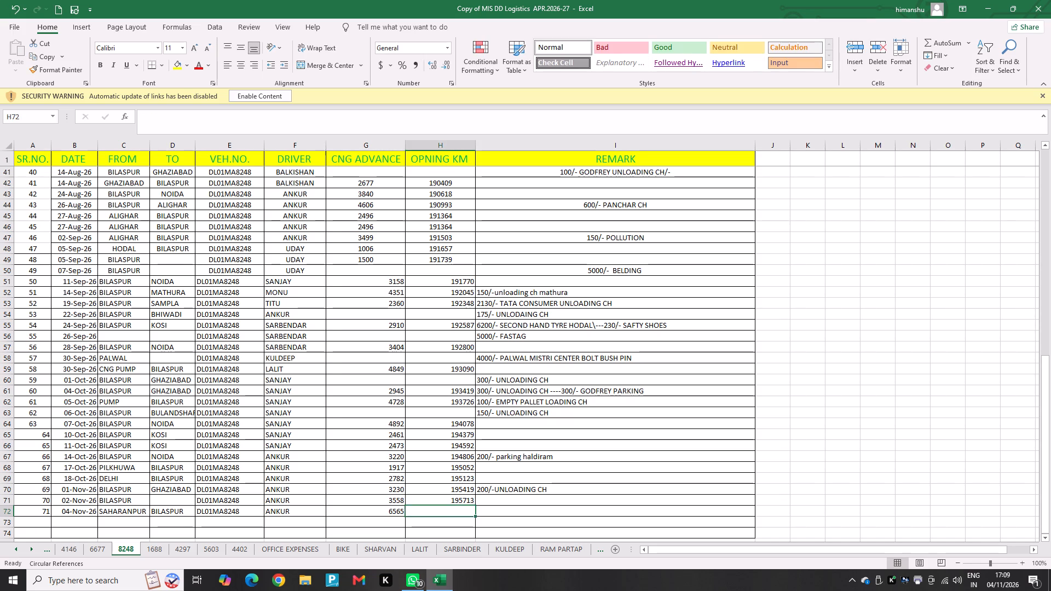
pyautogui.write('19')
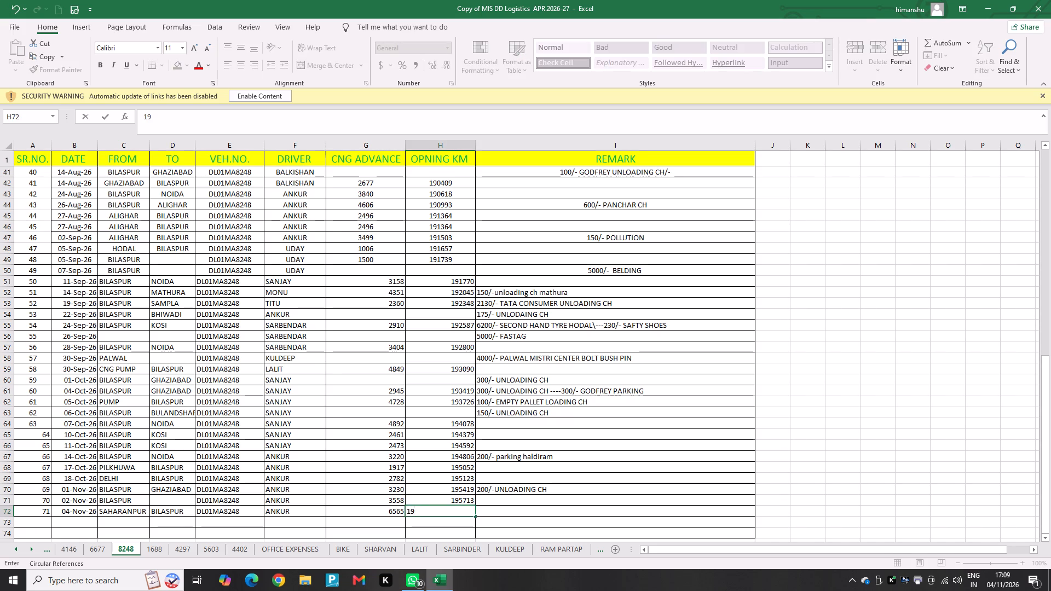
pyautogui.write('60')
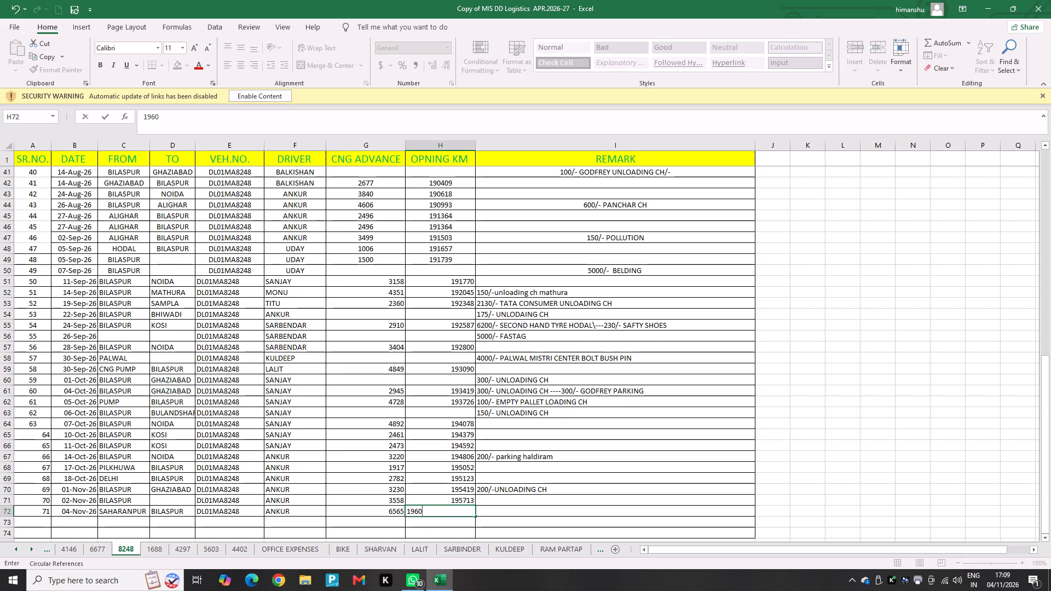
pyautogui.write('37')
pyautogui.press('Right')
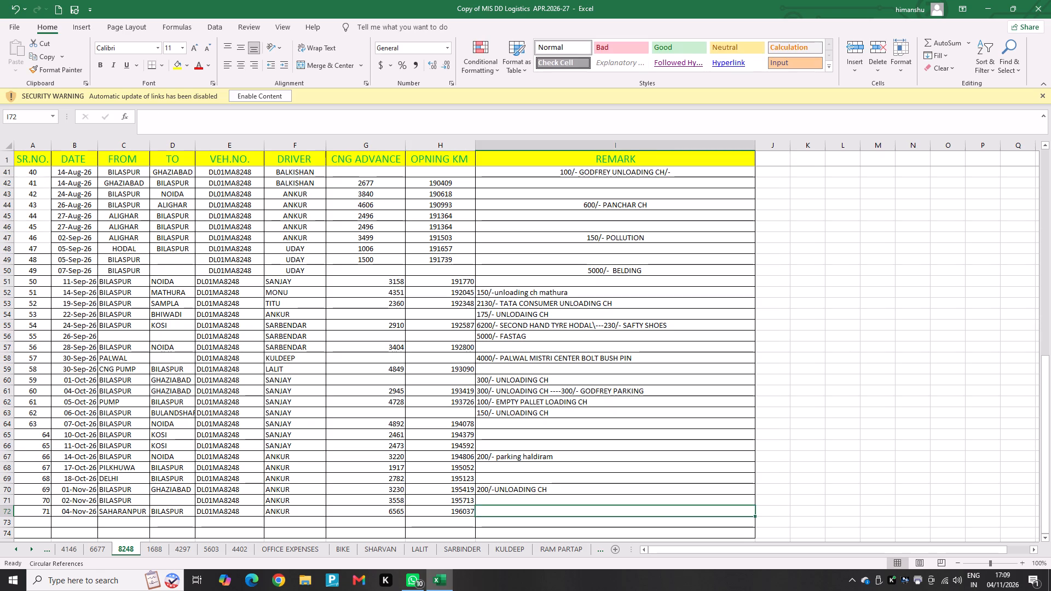
# On the ANKUR salary sheet, start a new entry dated 04-Nov-26 in the first empty row.
pyautogui.click(596, 548)
pyautogui.tripleClick(599, 547)
pyautogui.click(599, 547)
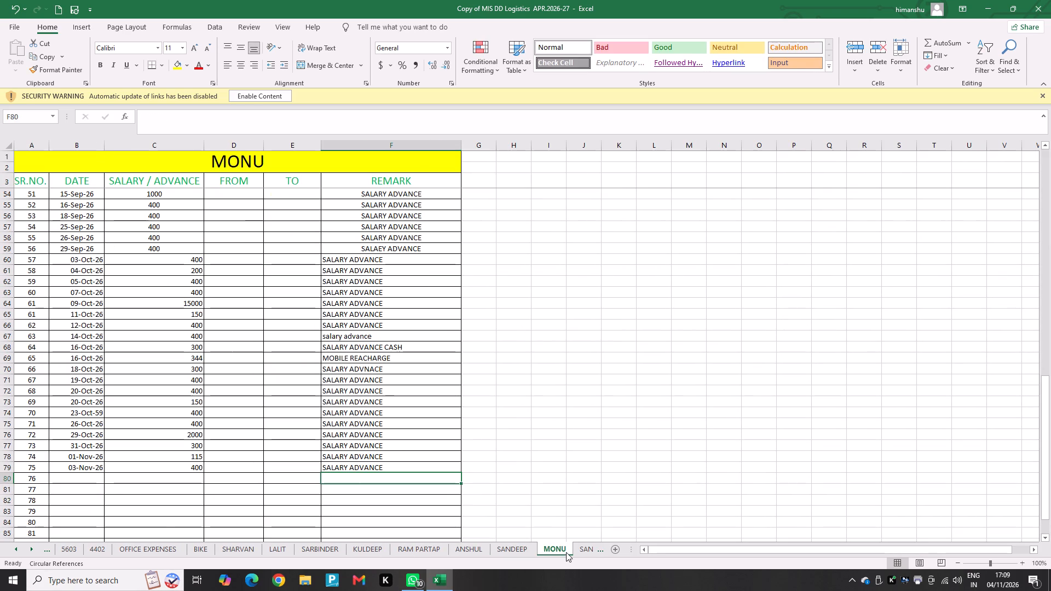
pyautogui.tripleClick(599, 551)
pyautogui.tripleClick(599, 551)
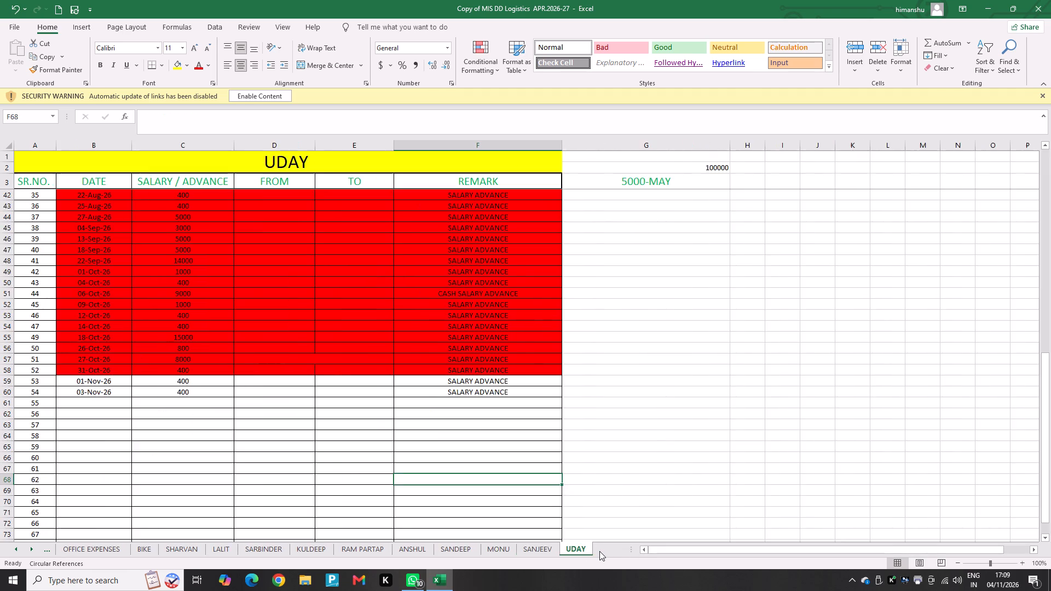
pyautogui.tripleClick(599, 551)
pyautogui.click(599, 551)
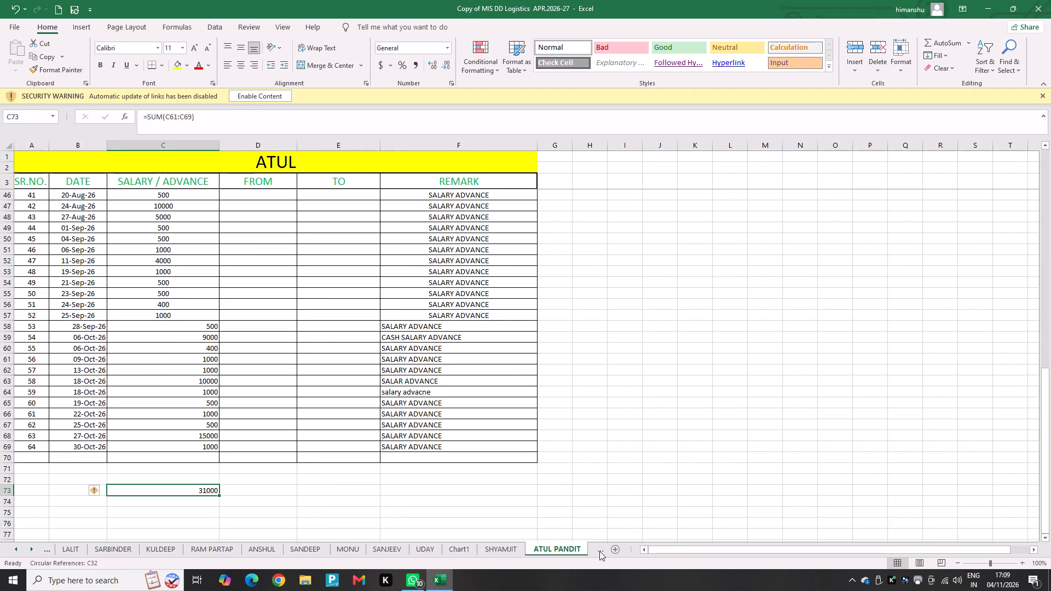
pyautogui.click(599, 551)
pyautogui.tripleClick(599, 551)
pyautogui.click(599, 551)
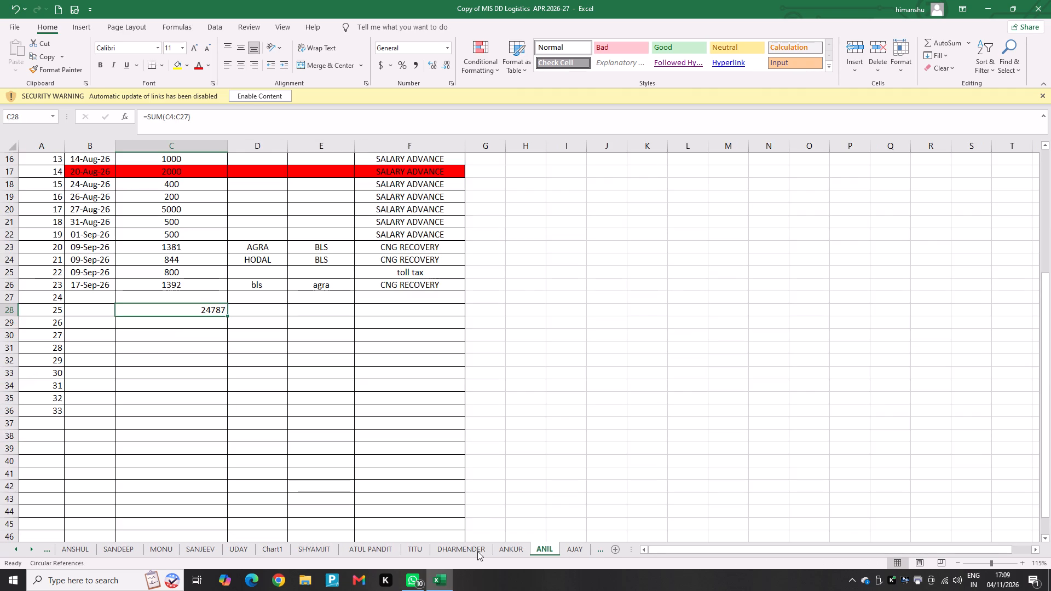
pyautogui.click(512, 553)
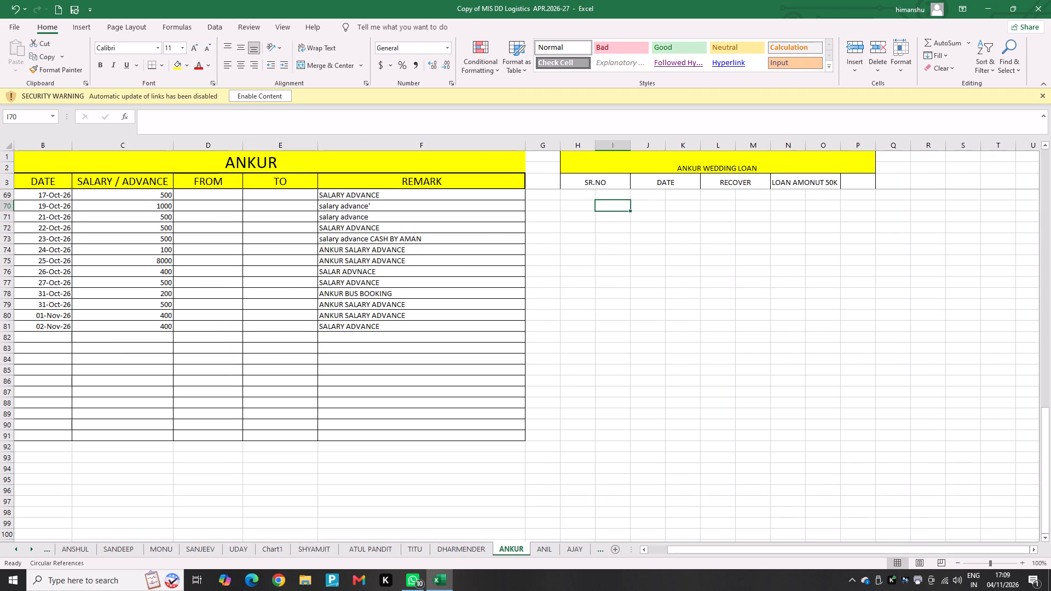
pyautogui.click(49, 337)
pyautogui.write('04-NOV-26')
# Enter amount 500 and remark SALARY ADVANCE for the 04-Nov-26 entry on the ANKUR sheet.
pyautogui.press('Right')
pyautogui.write('400')
pyautogui.press('BackSpace')
pyautogui.press('BackSpace')
pyautogui.press('BackSpace')
pyautogui.press('5')
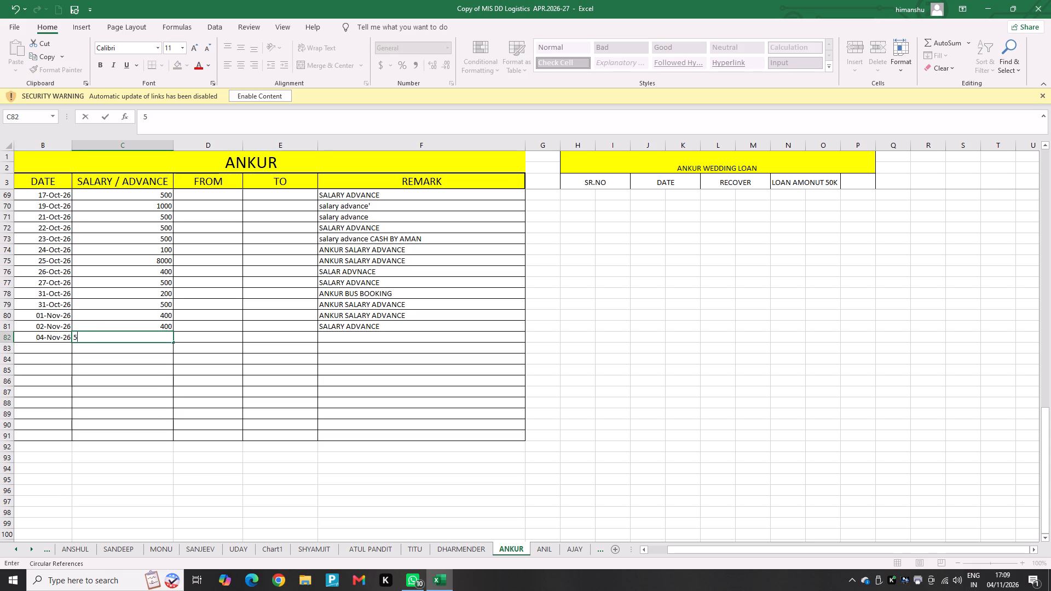
pyautogui.write('00')
pyautogui.press('Right')
pyautogui.press('Right')
pyautogui.press('Right')
pyautogui.write('SALARY ADVANCE')
pyautogui.press('Return')
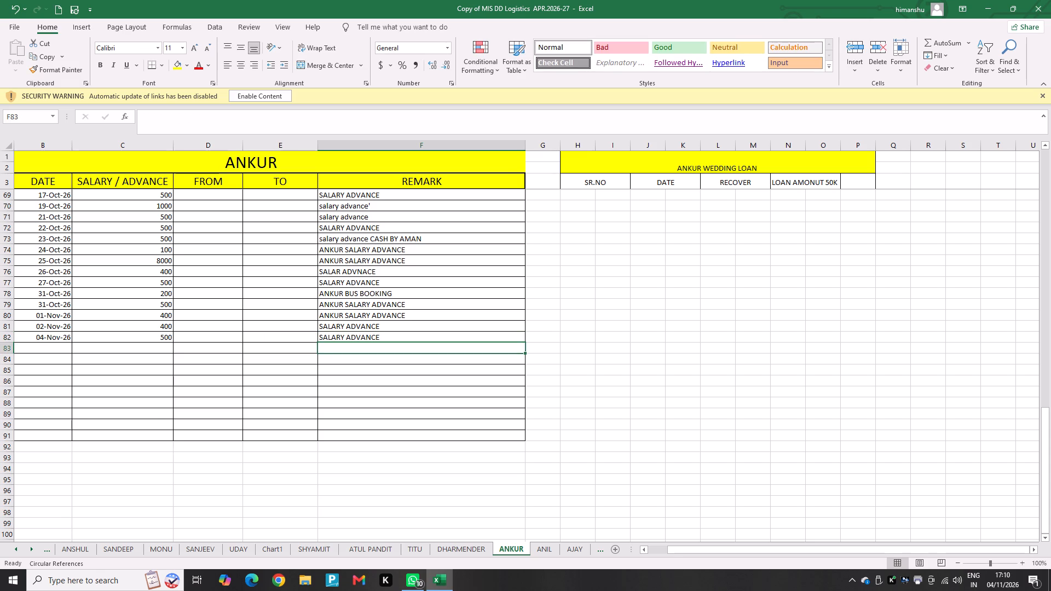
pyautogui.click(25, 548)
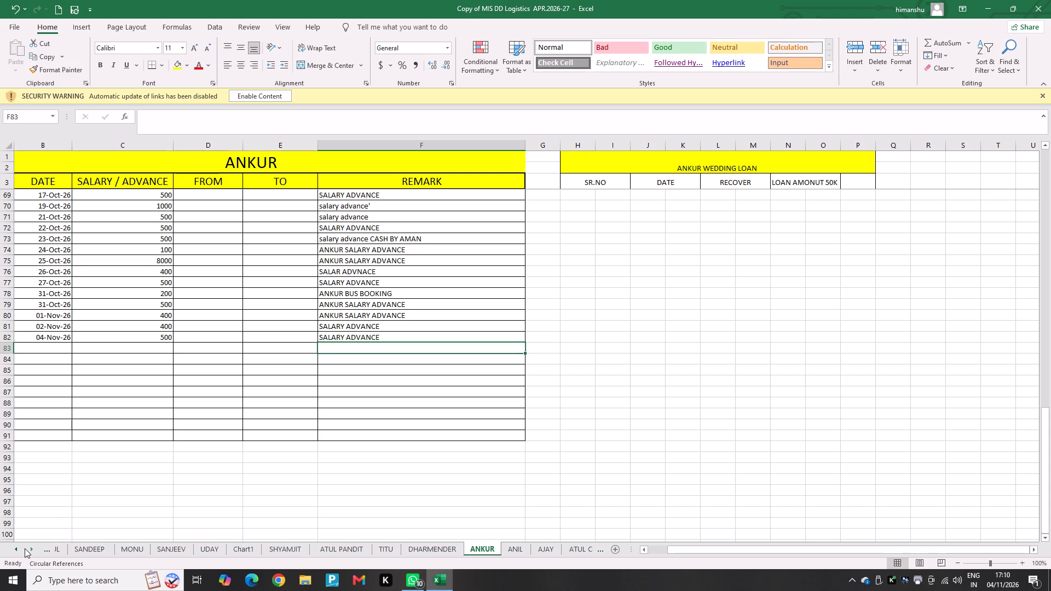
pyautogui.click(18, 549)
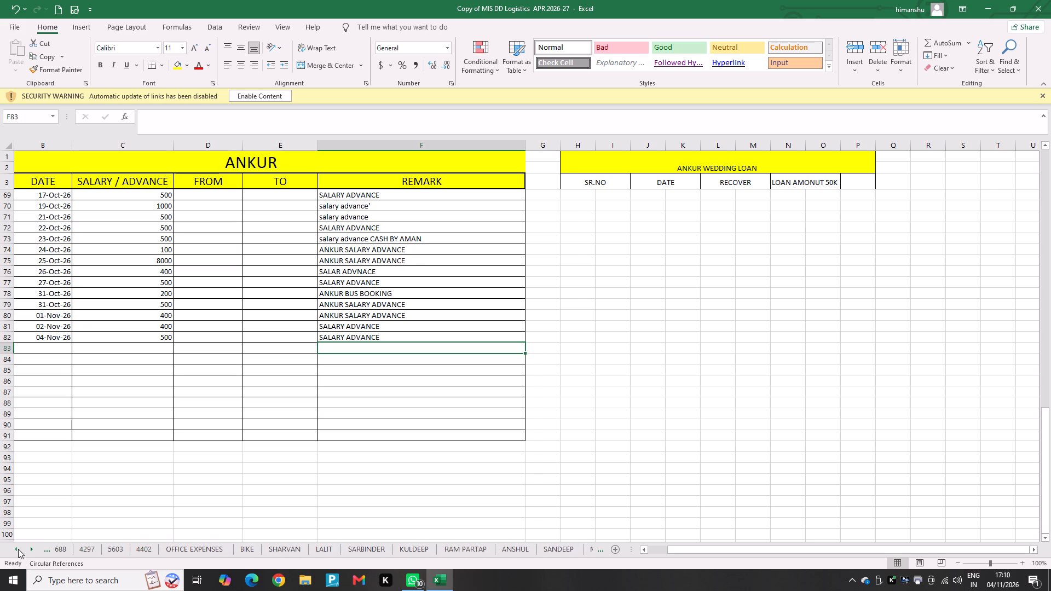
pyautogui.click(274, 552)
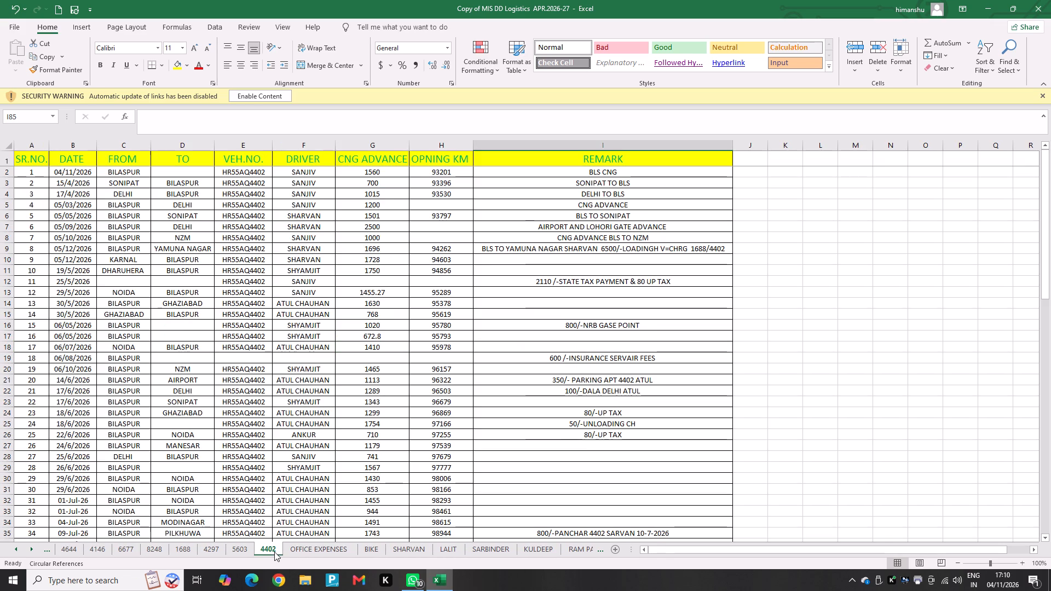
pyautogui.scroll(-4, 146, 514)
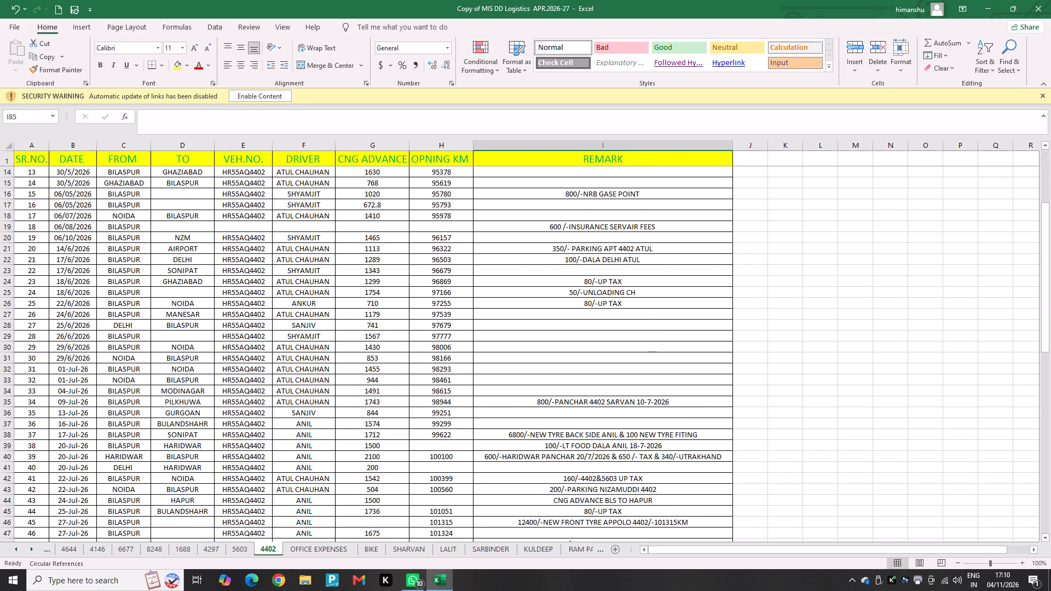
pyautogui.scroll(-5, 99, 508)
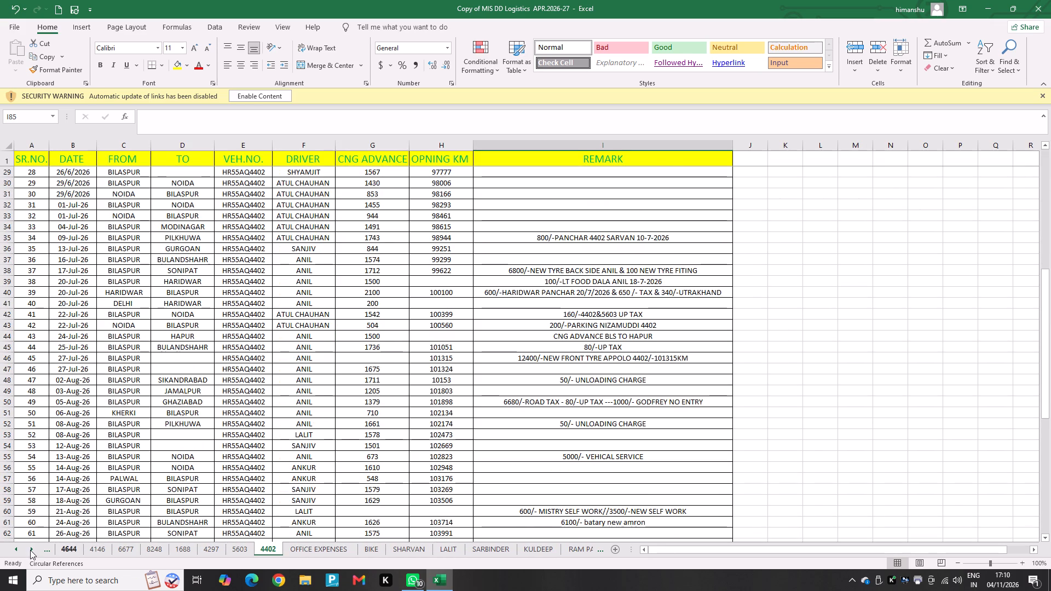
# On the UDAY salary sheet, date the row with serial number 55 as 04-Nov-26.
pyautogui.click(30, 550)
pyautogui.click(30, 550)
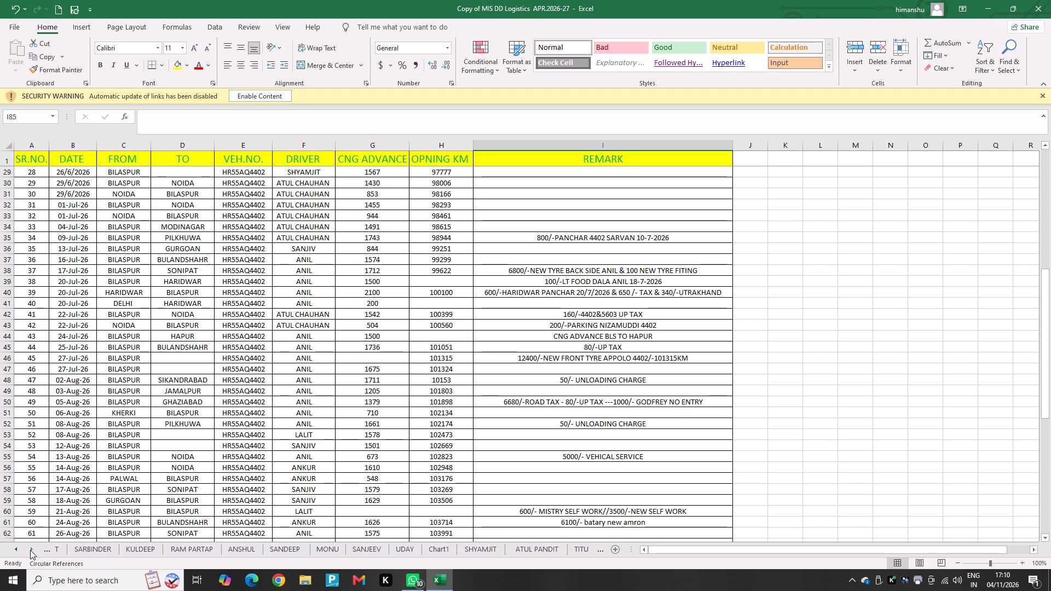
pyautogui.click(30, 550)
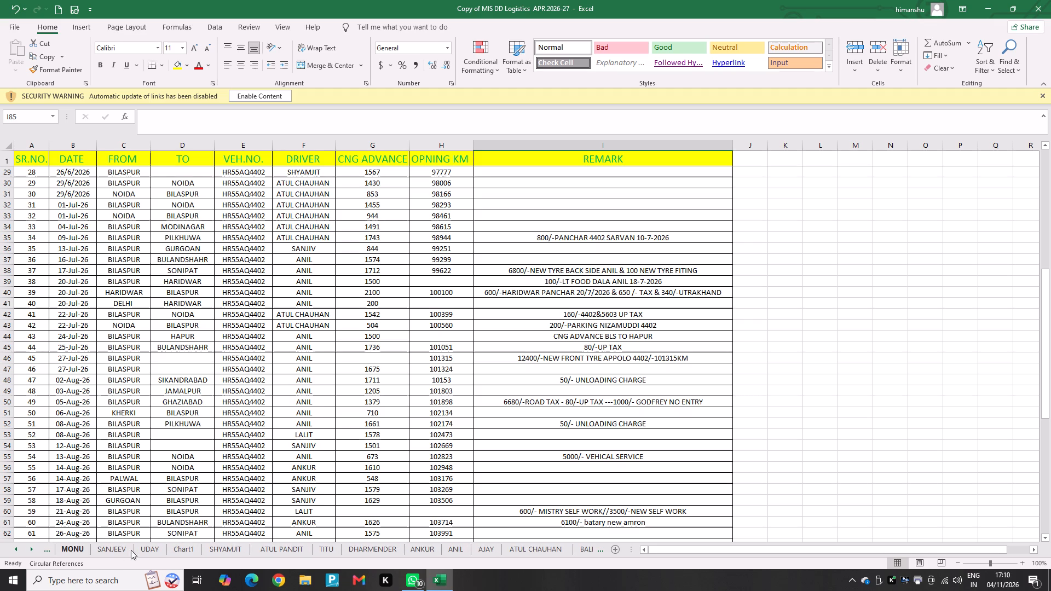
pyautogui.click(151, 550)
pyautogui.click(77, 407)
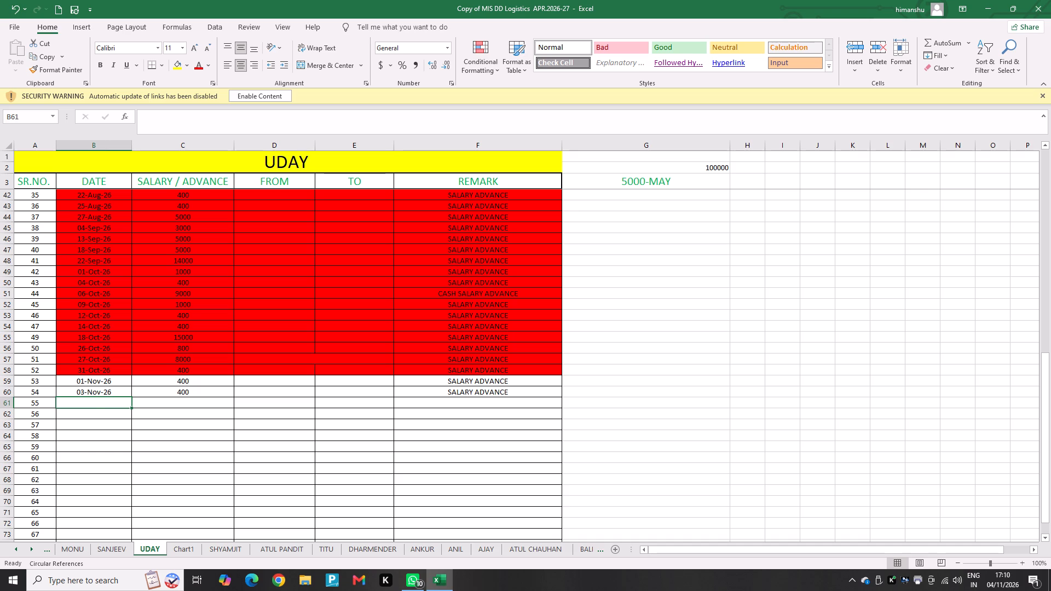
pyautogui.write('04-')
pyautogui.write('NOV-26')
# Enter amount 1200 and remark SALARY ADVANCE for the 04-Nov-26 entry on the UDAY sheet.
pyautogui.press('Right')
pyautogui.write('400')
pyautogui.press('BackSpace')
pyautogui.press('BackSpace')
pyautogui.press('BackSpace')
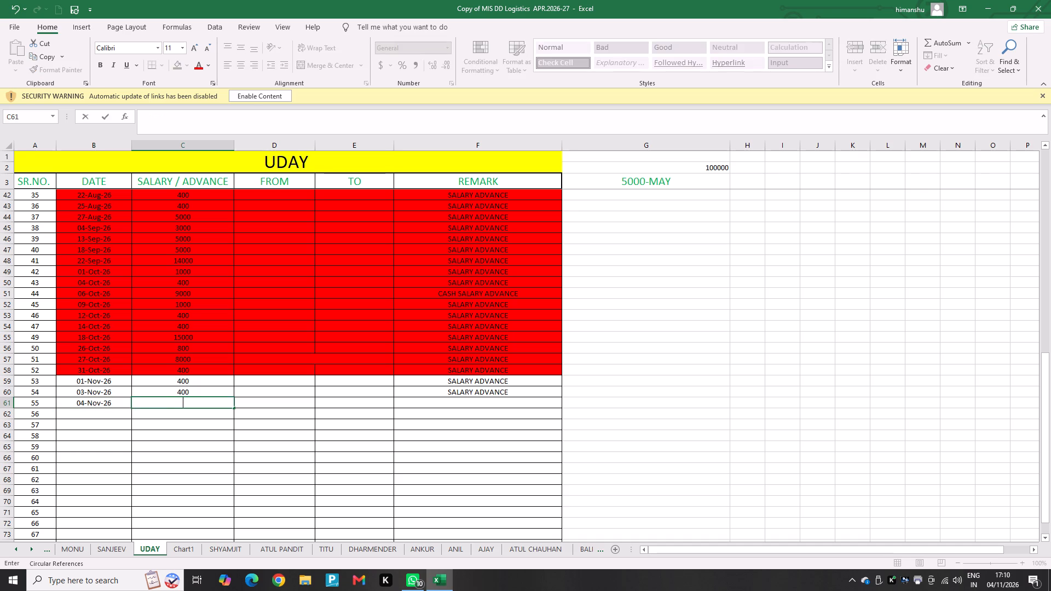
pyautogui.write('1200')
pyautogui.press('Right')
pyautogui.press('Right')
pyautogui.press('Right')
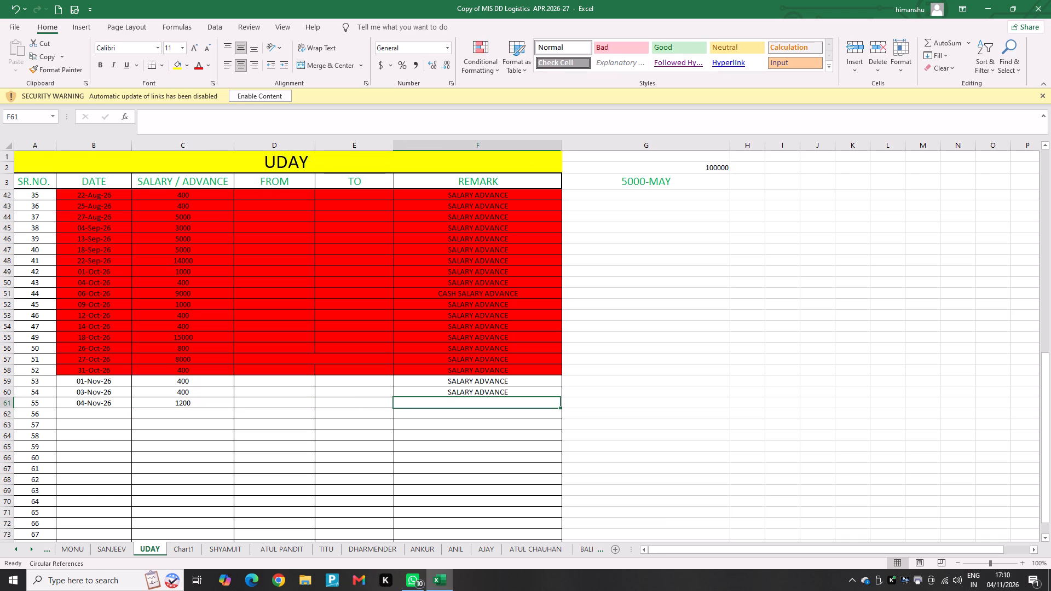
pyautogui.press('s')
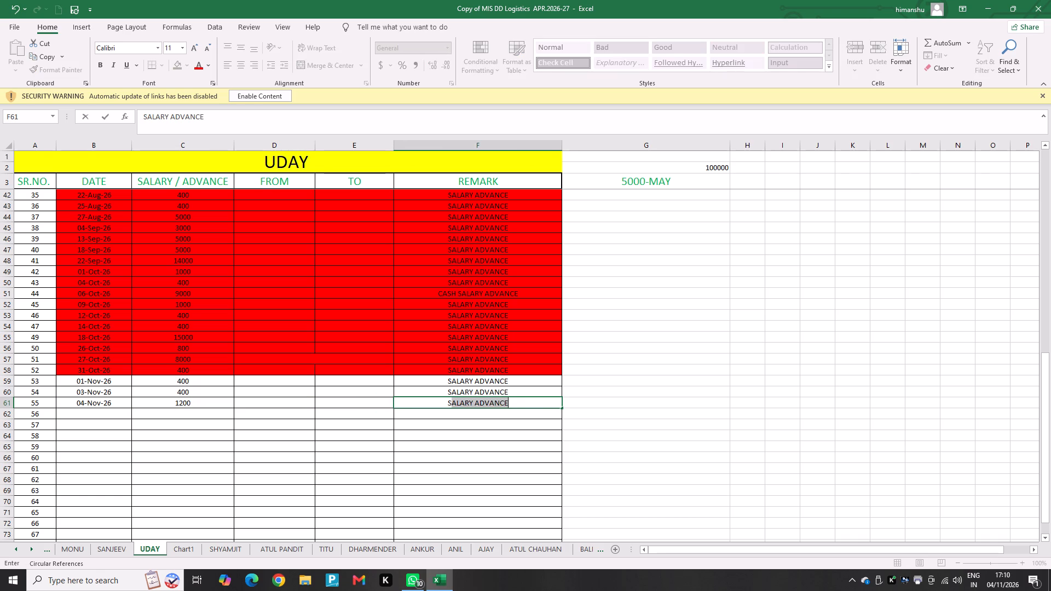
# Enter the remark SHISA CABIN 4402 for the 04-Nov-26 entry of 1200 on the UDAY sheet.
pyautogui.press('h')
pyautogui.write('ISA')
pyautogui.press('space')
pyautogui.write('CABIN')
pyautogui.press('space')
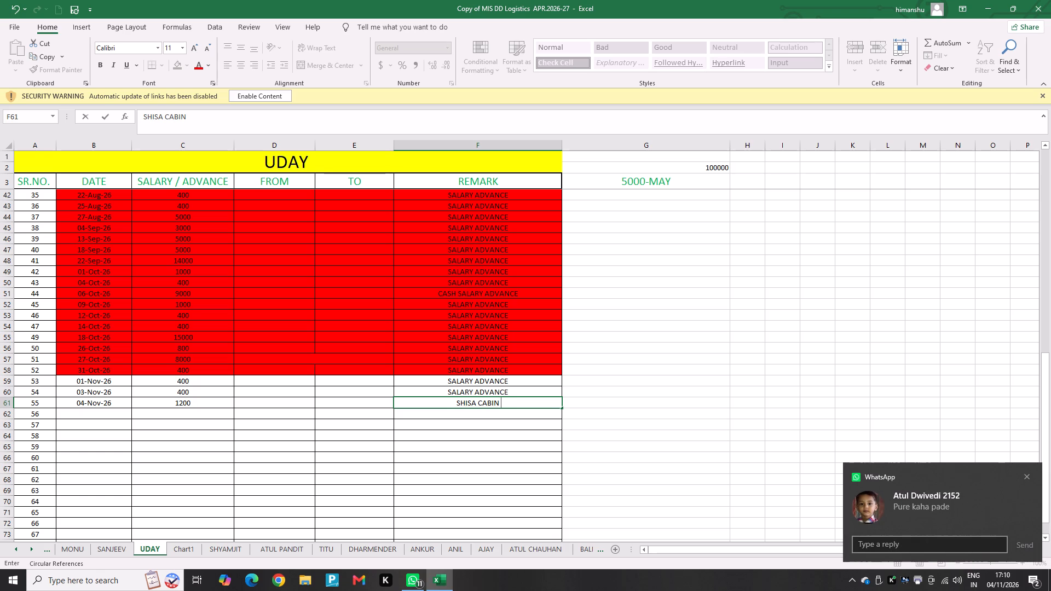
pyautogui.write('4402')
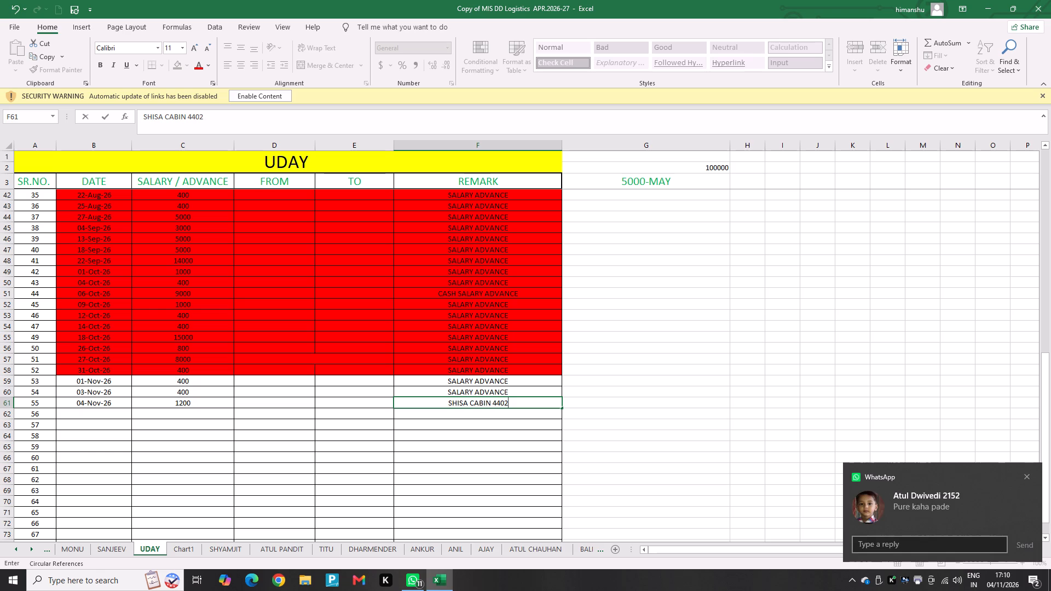
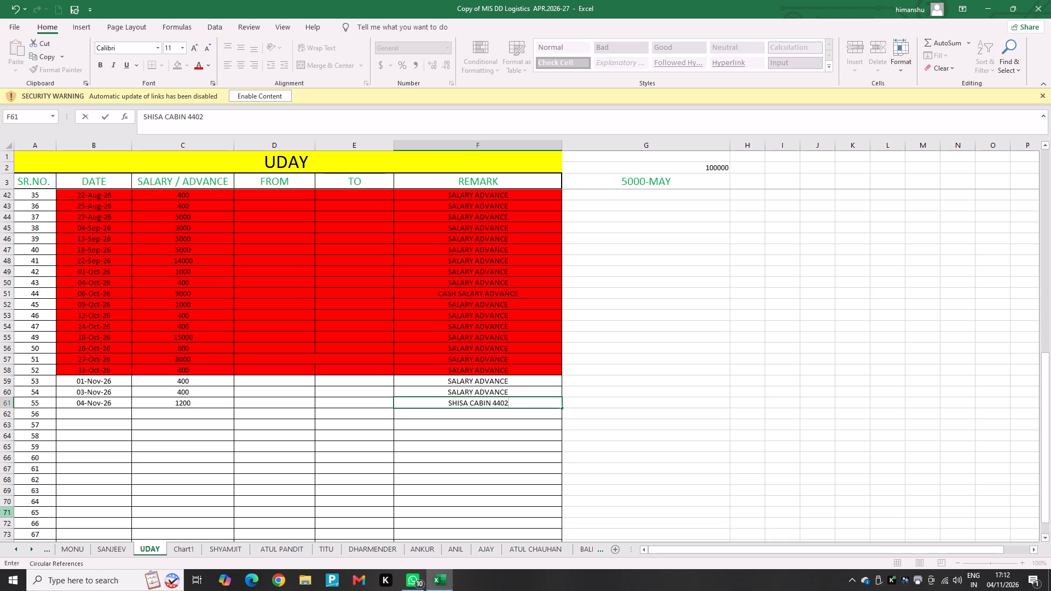
# Enter the remark SHISA CABIN 4402 for the 04-Nov-26 entry on the UDAY sheet.
pyautogui.press('Return')
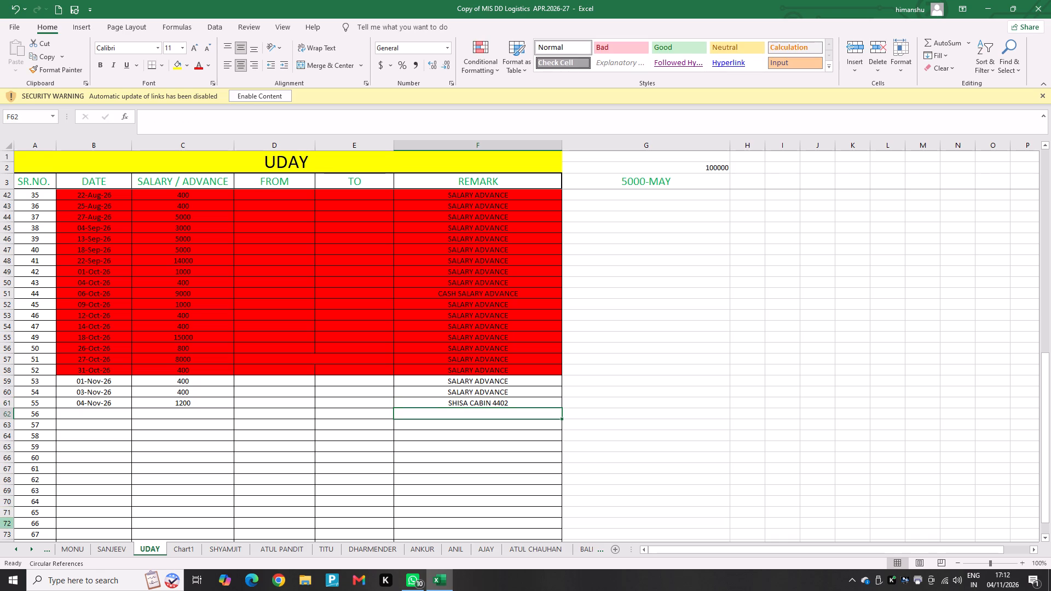
# On the 4344 sheet, apply all borders to the empty rows 93 to 108 from the SR.NO. column through REMARK.
pyautogui.click(13, 555)
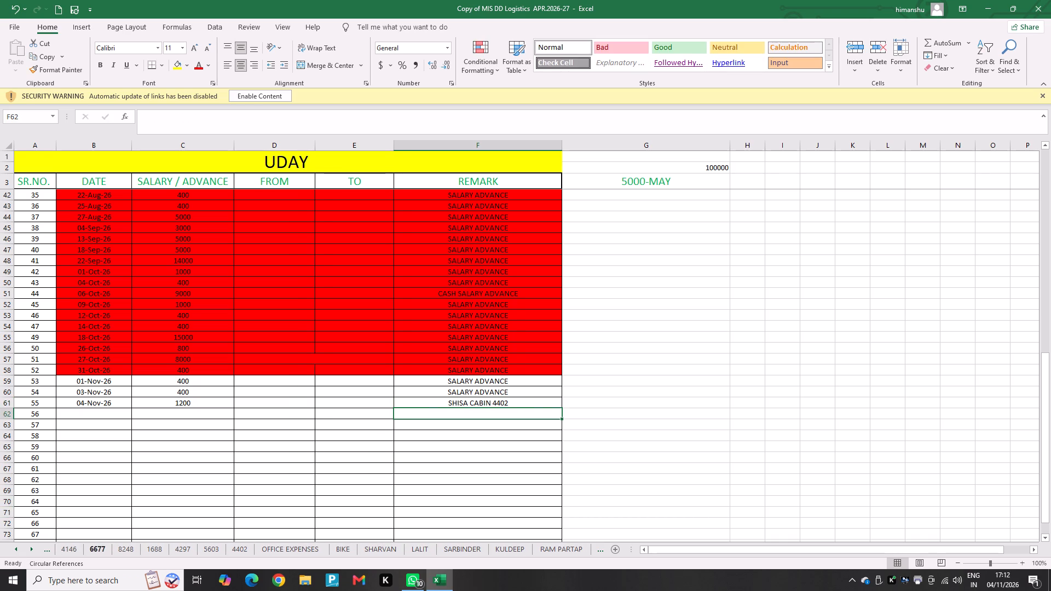
pyautogui.doubleClick(19, 547)
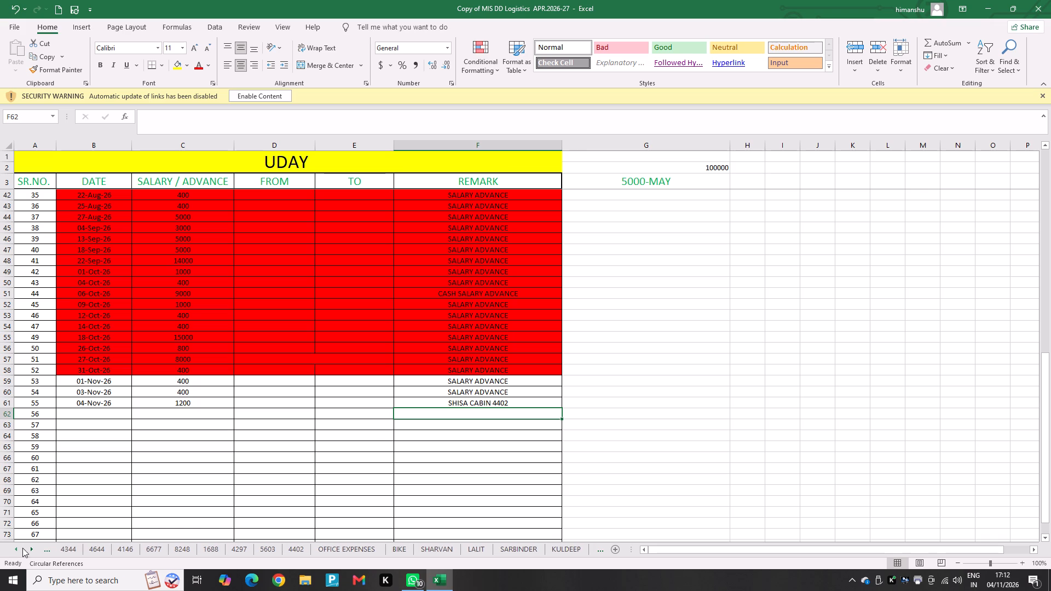
pyautogui.click(70, 551)
pyautogui.click(27, 436)
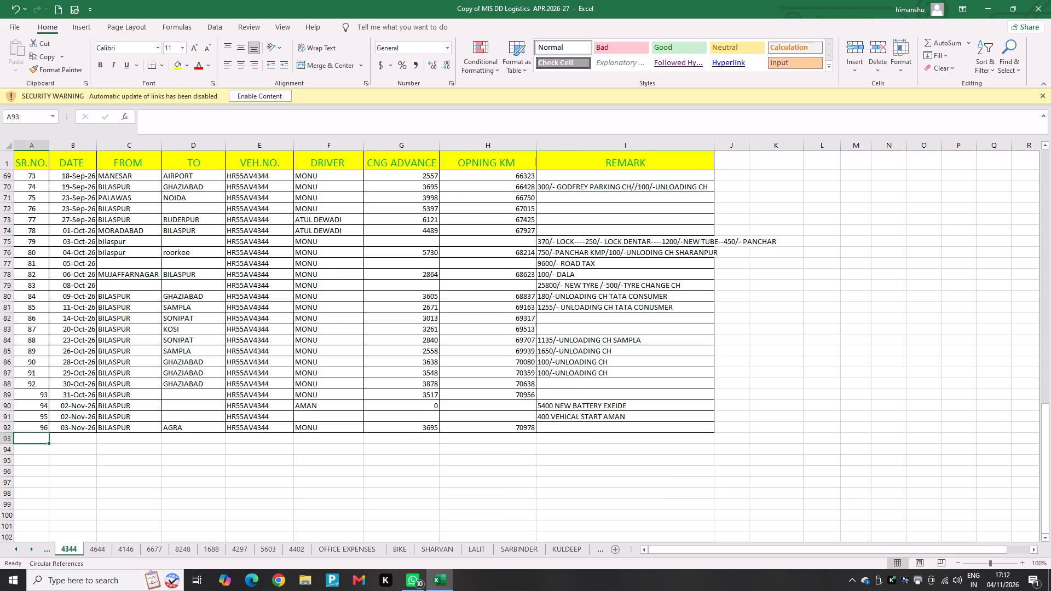
pyautogui.hotkey('shift', 'Down')
pyautogui.hotkey('shift', 'Down')
pyautogui.hotkey('shift', 'Down')
pyautogui.hotkey('shift', 'Down')
pyautogui.hotkey('shift', 'Down')
pyautogui.hotkey('shift', 'Down')
pyautogui.hotkey('shift', 'Down')
pyautogui.hotkey('shift', 'Down')
pyautogui.hotkey('shift', 'Down')
pyautogui.hotkey('shift', 'Down')
pyautogui.hotkey('shift', 'Down')
pyautogui.hotkey('shift', 'Down')
pyautogui.hotkey('shift', 'Down')
pyautogui.hotkey('shift', 'Down')
pyautogui.hotkey('shift', 'Down')
pyautogui.hotkey('shift', 'Right')
pyautogui.hotkey('shift', 'Right')
pyautogui.hotkey('shift', 'Right')
pyautogui.hotkey('shift', 'Right')
pyautogui.hotkey('shift', 'Right')
pyautogui.hotkey('shift', 'Right')
pyautogui.hotkey('shift', 'Right')
pyautogui.hotkey('shift', 'Right')
pyautogui.hotkey('shift', 'Right')
pyautogui.hotkey('shift', 'Right')
pyautogui.hotkey('shift', 'Right')
pyautogui.hotkey('shift', 'Right')
pyautogui.hotkey('shift', 'Right')
pyautogui.hotkey('shift', 'Right')
pyautogui.hotkey('shift', 'Right')
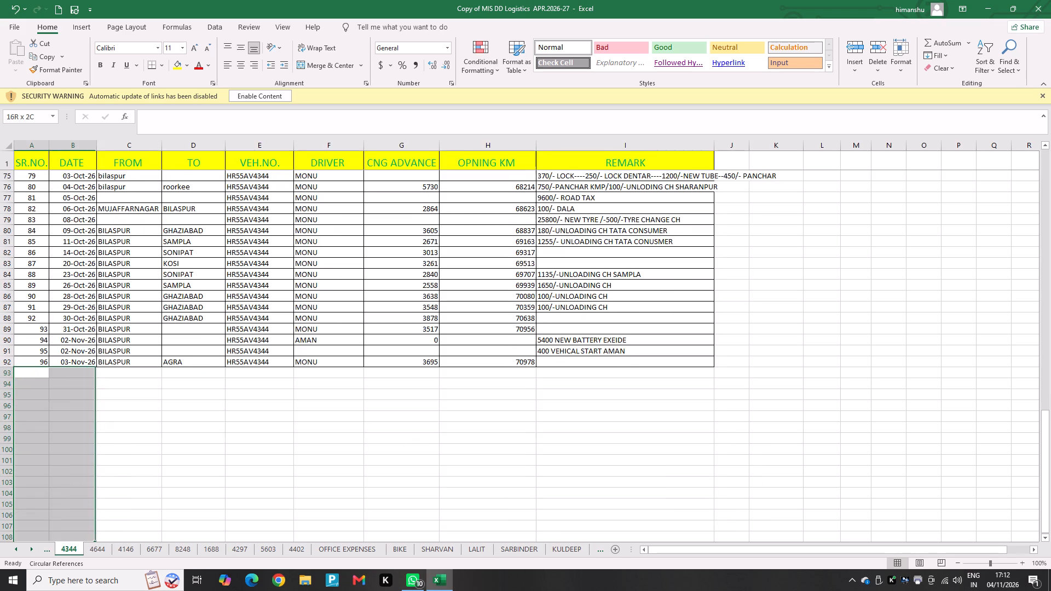
pyautogui.hotkey('shift', 'Left')
pyautogui.hotkey('shift', 'Left')
pyautogui.hotkey('shift', 'Left')
pyautogui.hotkey('shift', 'Left')
pyautogui.hotkey('shift', 'Left')
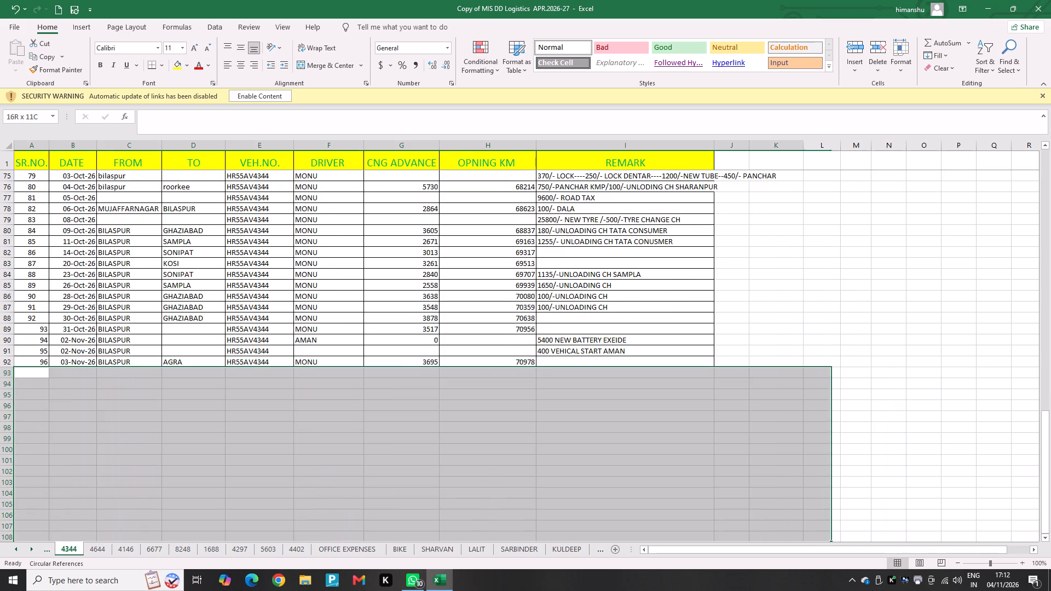
pyautogui.hotkey('shift', 'Left')
pyautogui.hotkey('shift', 'Left')
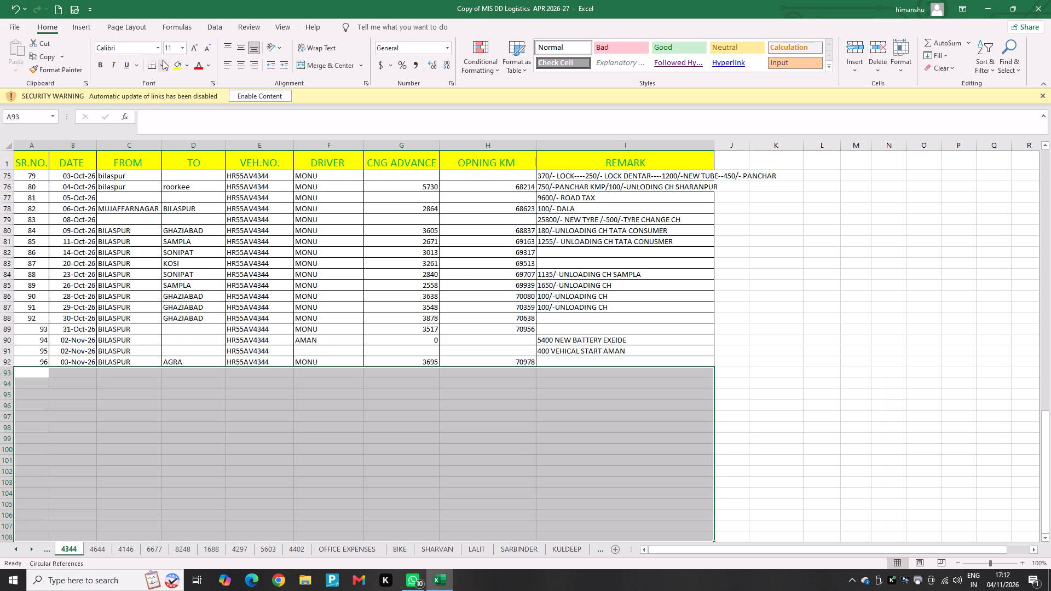
pyautogui.click(161, 66)
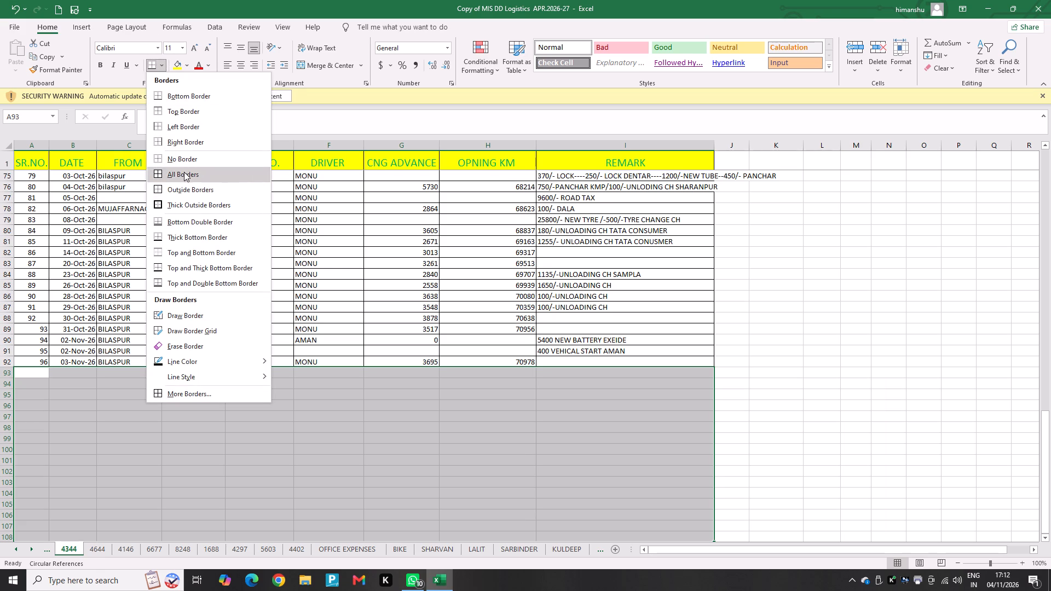
pyautogui.click(184, 172)
# Fill the SR.NO. column on the 4344 sheet as a series from 92 in row 88 down to 112 in row 108.
pyautogui.click(32, 376)
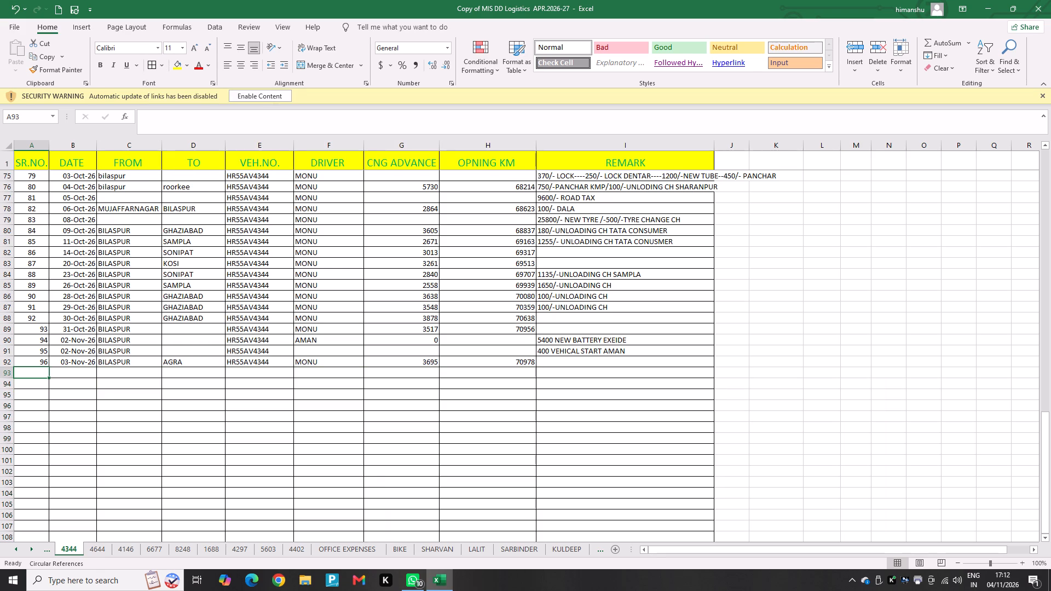
pyautogui.click(31, 323)
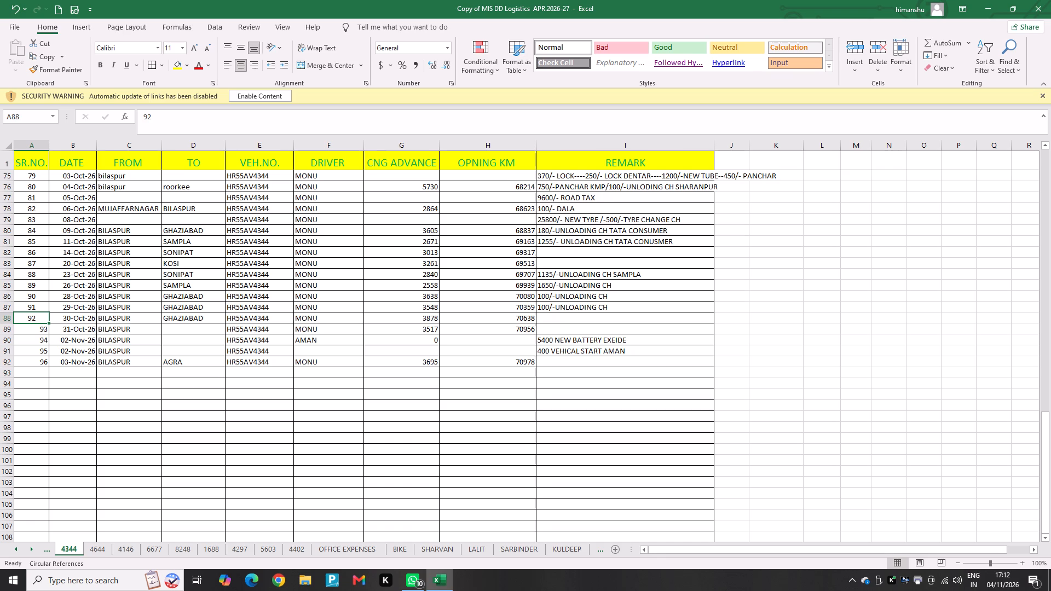
pyautogui.moveTo(49, 322); pyautogui.dragTo(31, 483)
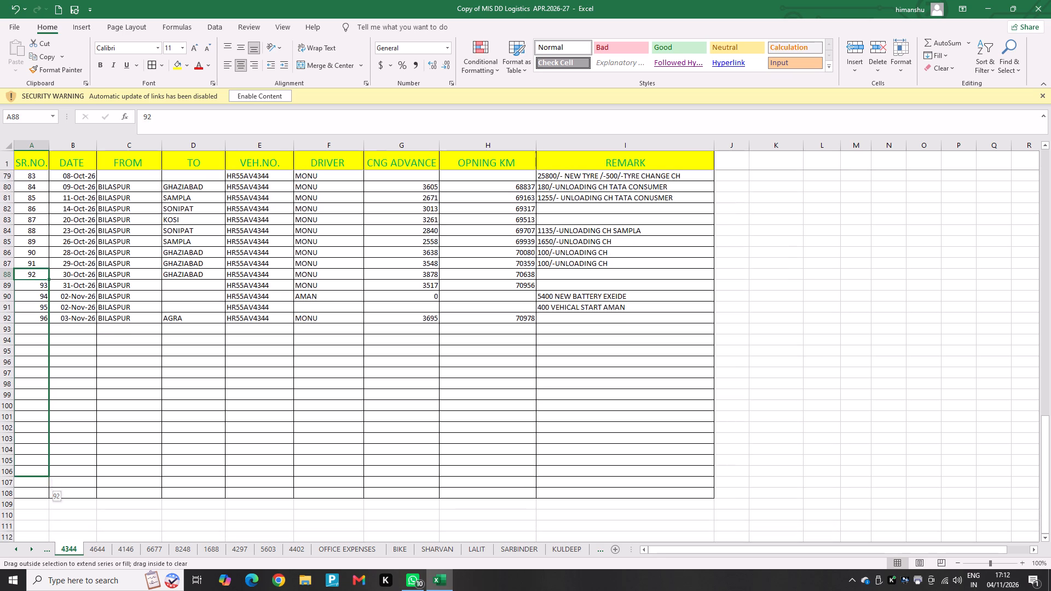
pyautogui.moveTo(31, 483); pyautogui.dragTo(33, 494)
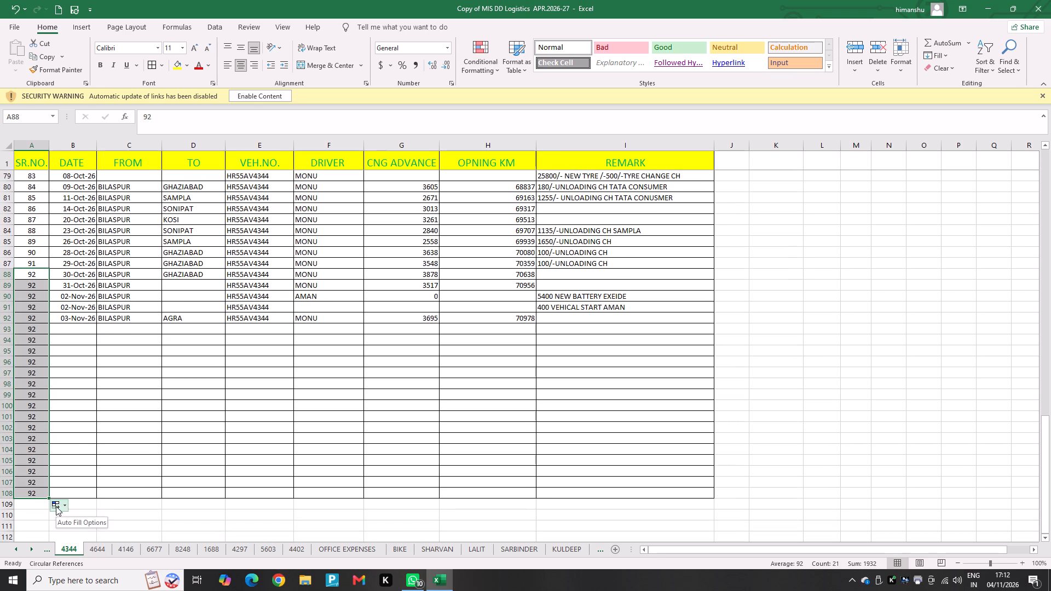
pyautogui.click(56, 506)
pyautogui.click(84, 460)
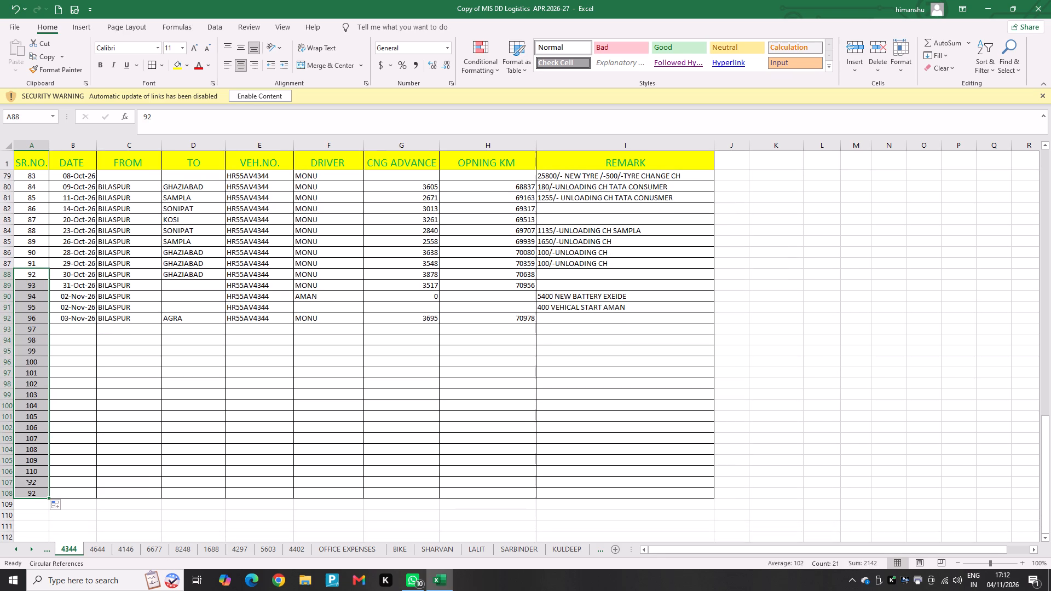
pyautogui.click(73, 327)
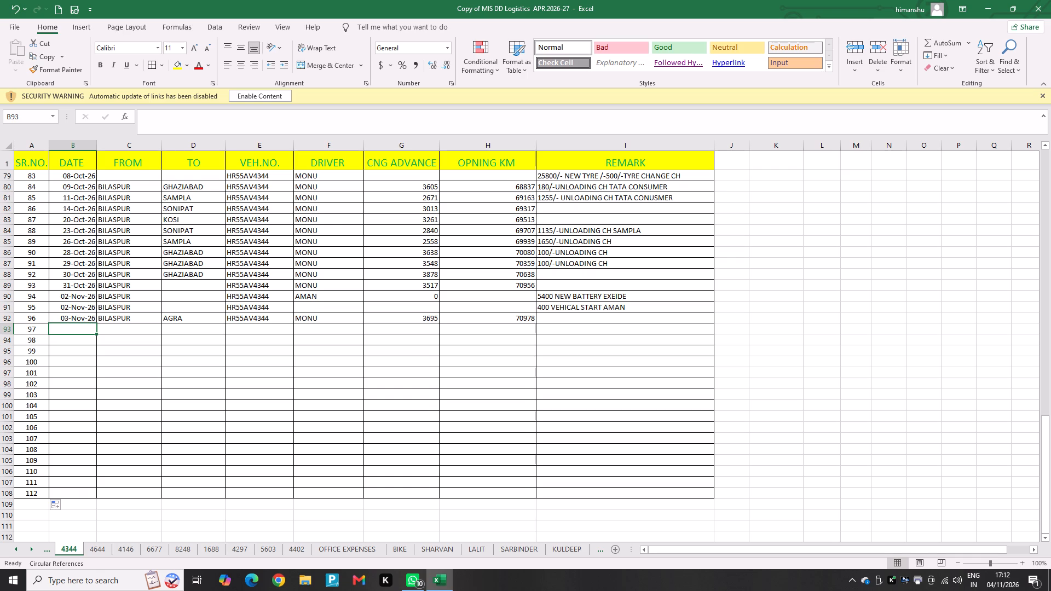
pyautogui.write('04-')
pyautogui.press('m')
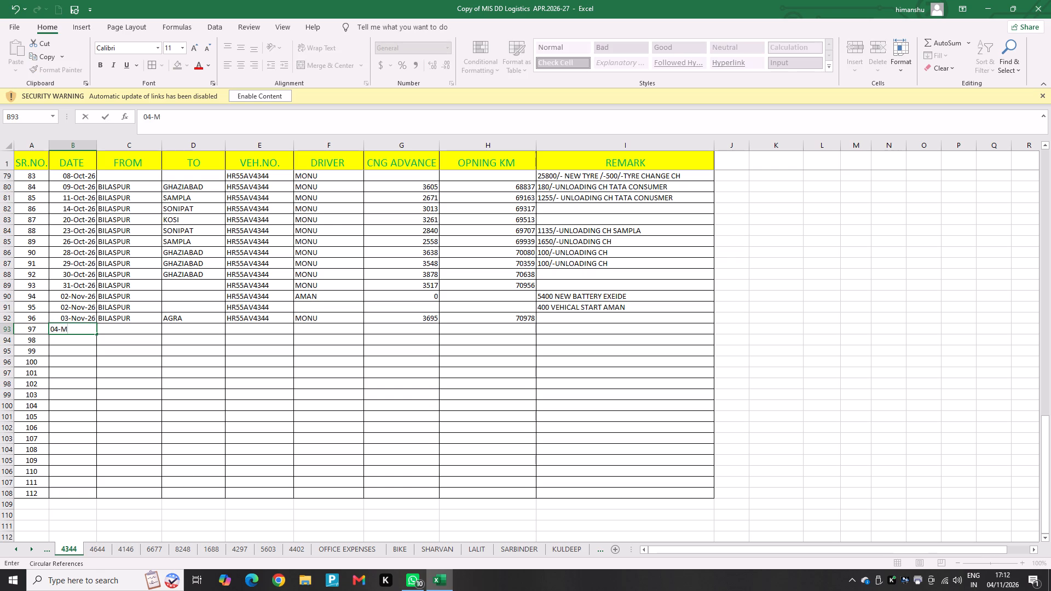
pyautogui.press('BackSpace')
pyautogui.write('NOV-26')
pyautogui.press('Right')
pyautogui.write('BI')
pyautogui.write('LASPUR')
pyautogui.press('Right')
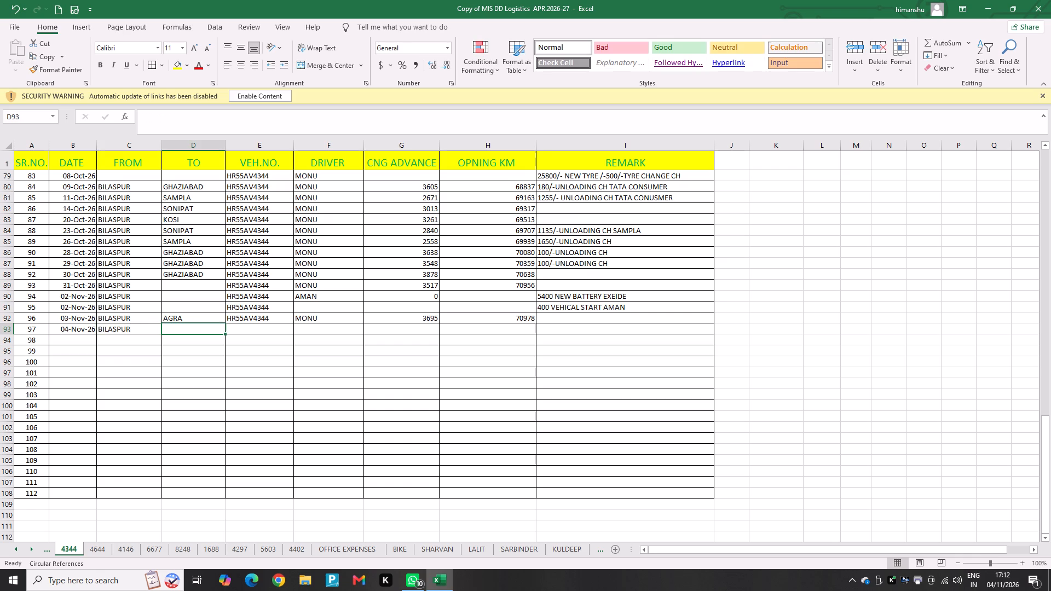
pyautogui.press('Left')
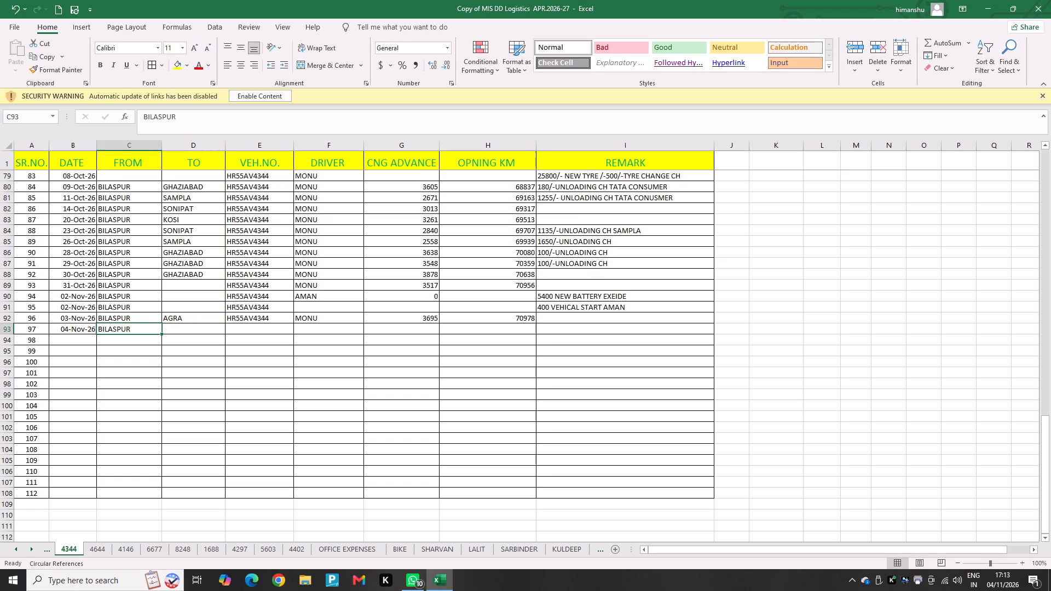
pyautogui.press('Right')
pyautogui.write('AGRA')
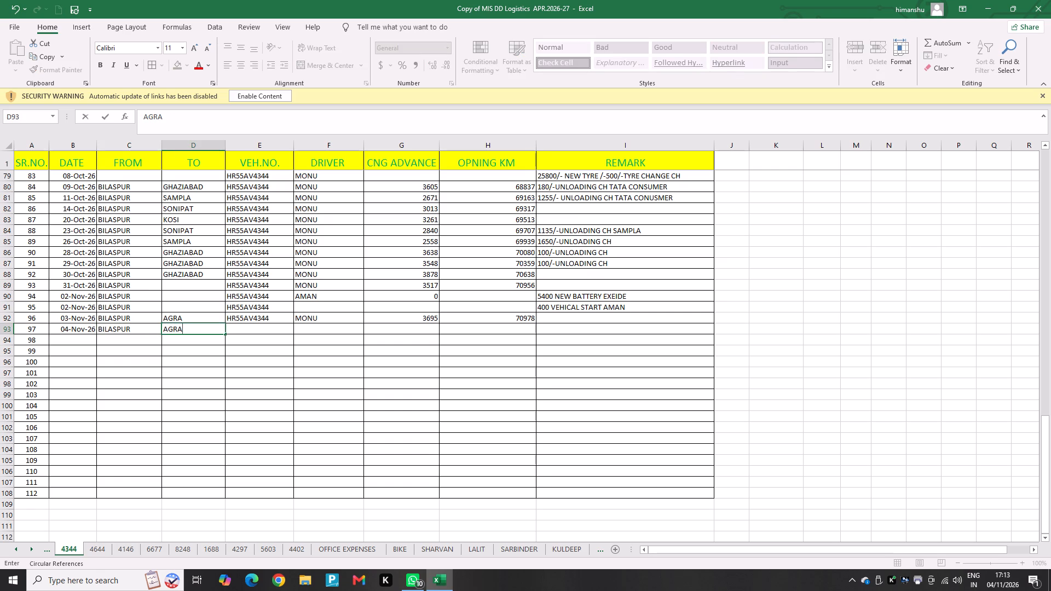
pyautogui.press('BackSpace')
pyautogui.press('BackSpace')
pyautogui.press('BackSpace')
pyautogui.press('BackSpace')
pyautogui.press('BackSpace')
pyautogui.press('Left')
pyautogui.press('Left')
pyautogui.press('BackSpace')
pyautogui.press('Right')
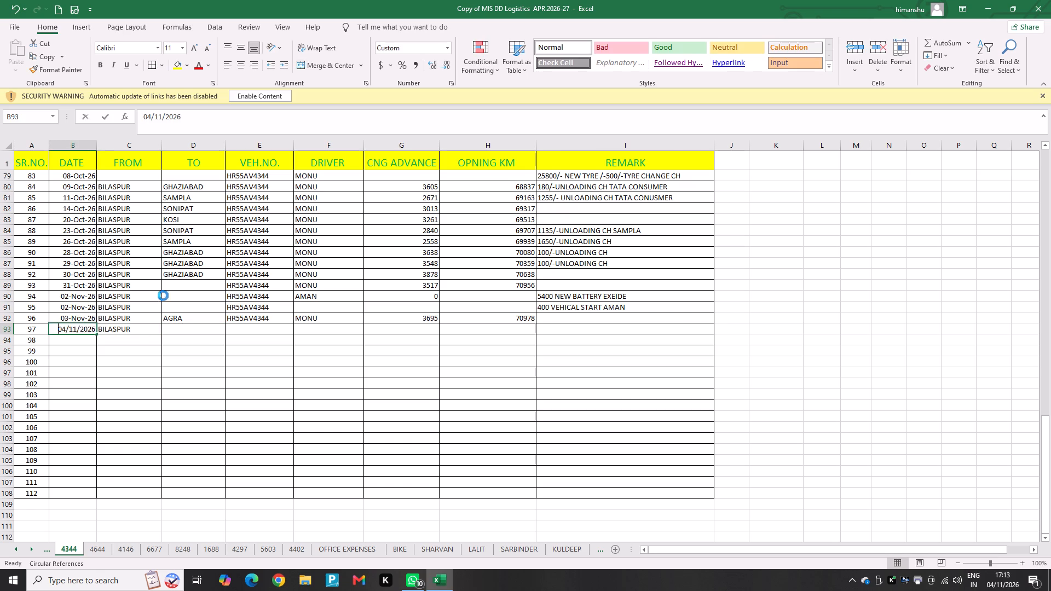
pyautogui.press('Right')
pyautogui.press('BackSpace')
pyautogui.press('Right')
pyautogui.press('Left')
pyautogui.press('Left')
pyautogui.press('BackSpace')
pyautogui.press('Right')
# Enter the remark 250/- TATA CONSUMER UNLOADING CH for the 03-Nov-26 trip on the 4344 sheet.
pyautogui.press('Right')
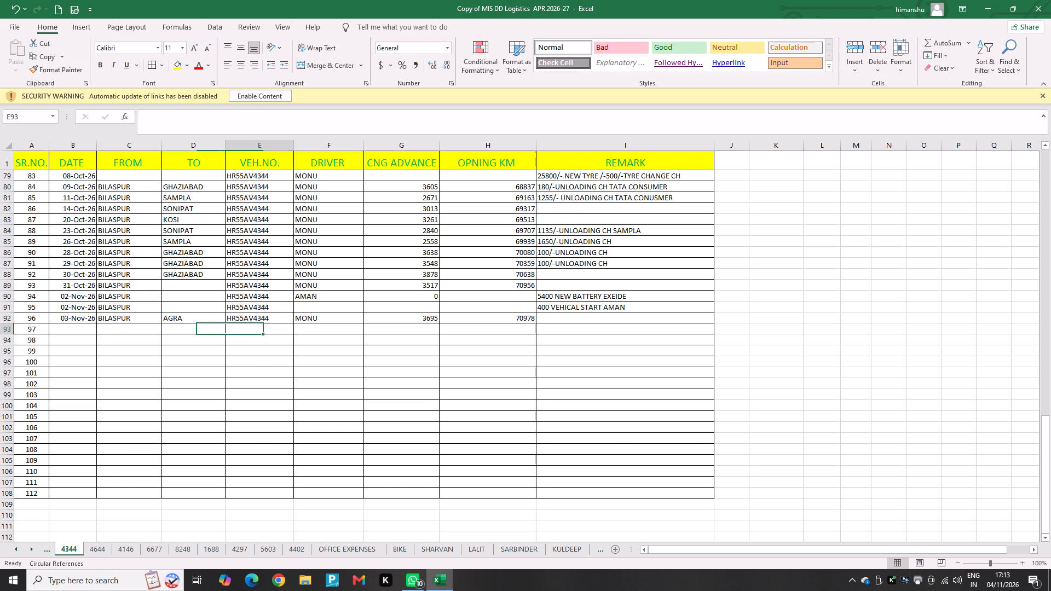
pyautogui.press('Right')
pyautogui.press('Right')
pyautogui.press('Right')
pyautogui.press('Up')
pyautogui.press('Right')
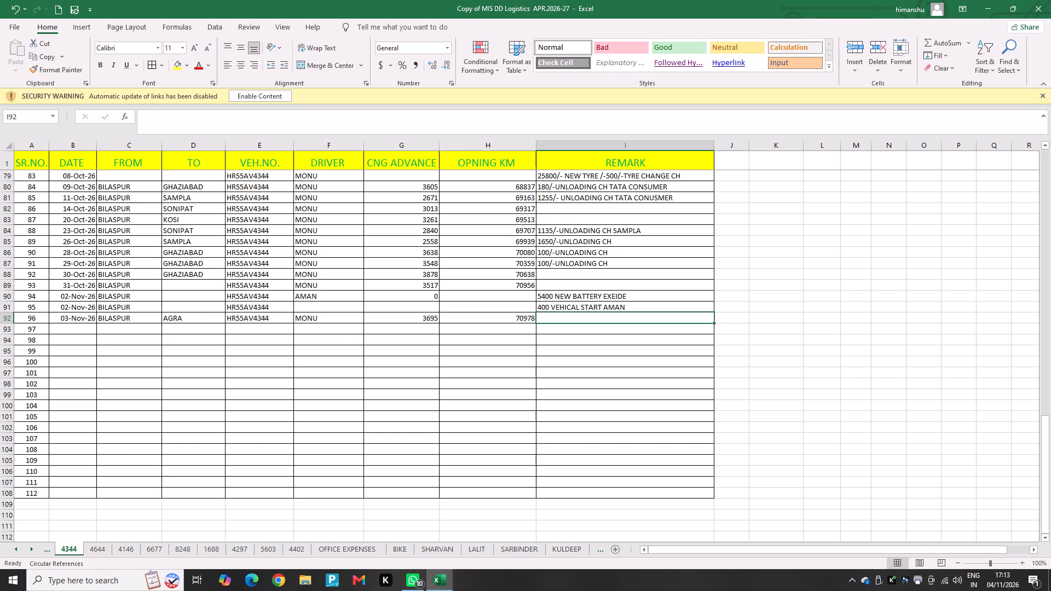
pyautogui.press('2')
pyautogui.press('5')
pyautogui.write('0/-')
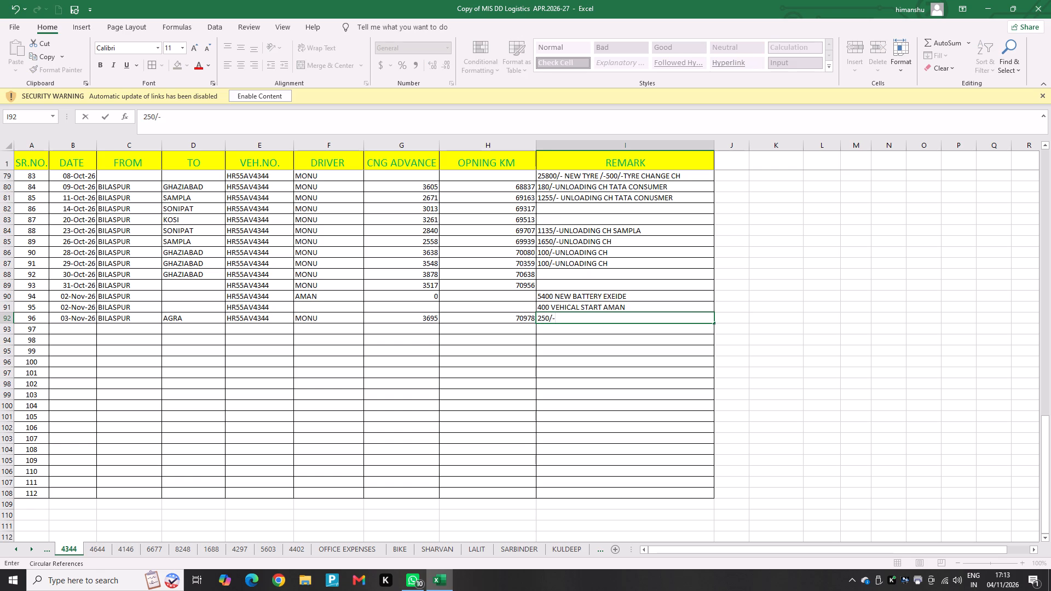
pyautogui.press('space')
pyautogui.write('TATA')
pyautogui.press('space')
pyautogui.write('CONS')
pyautogui.write('UMER')
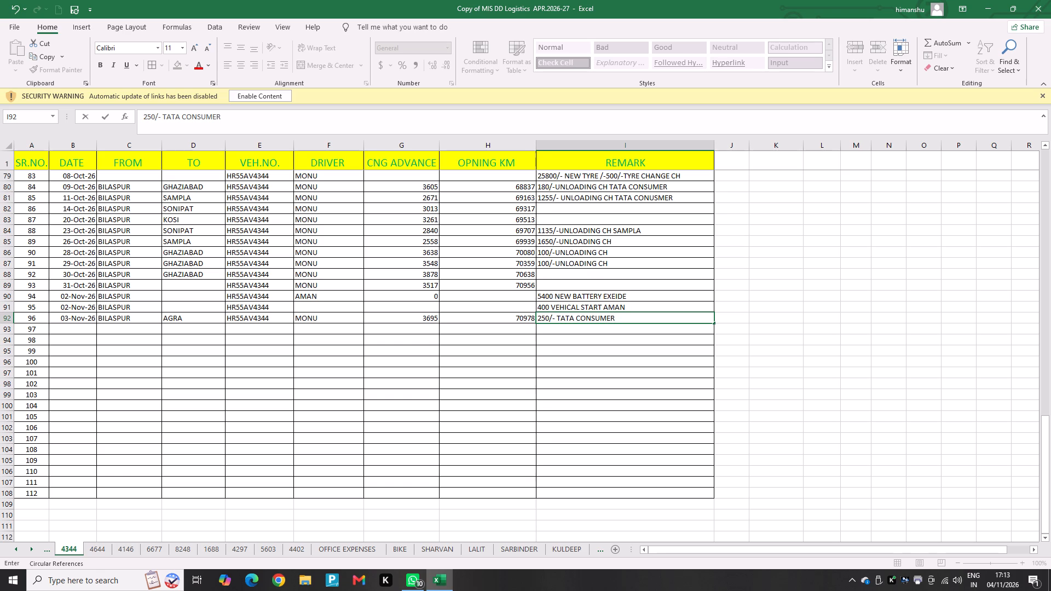
pyautogui.press('space')
pyautogui.write('UNLOADING CH')
pyautogui.press('Return')
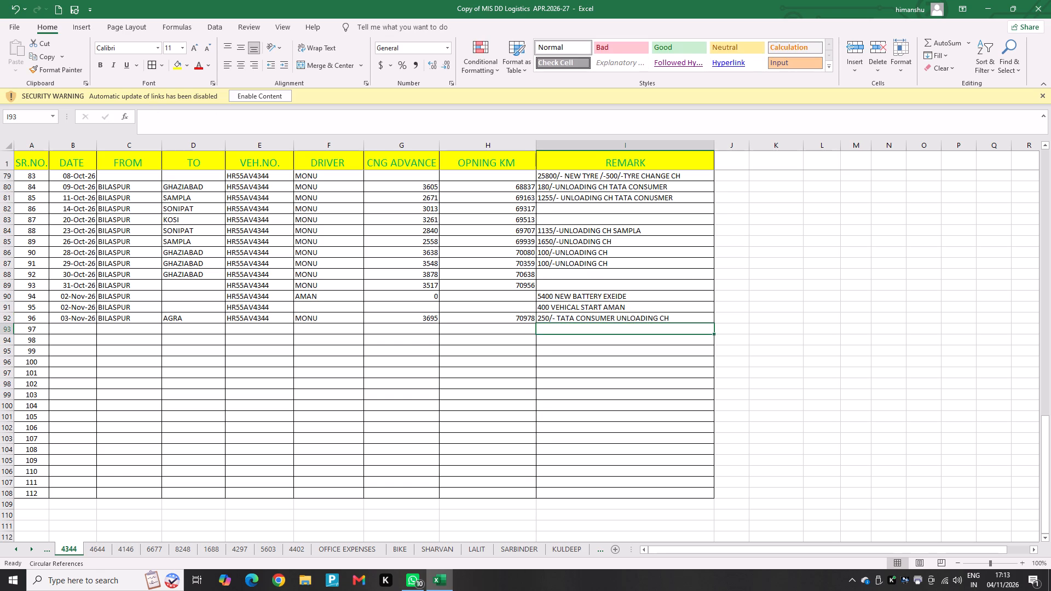
# On the 2152 sheet, start a new row with serial number 106 dated 04-Nov-26.
pyautogui.tripleClick(16, 556)
pyautogui.click(131, 550)
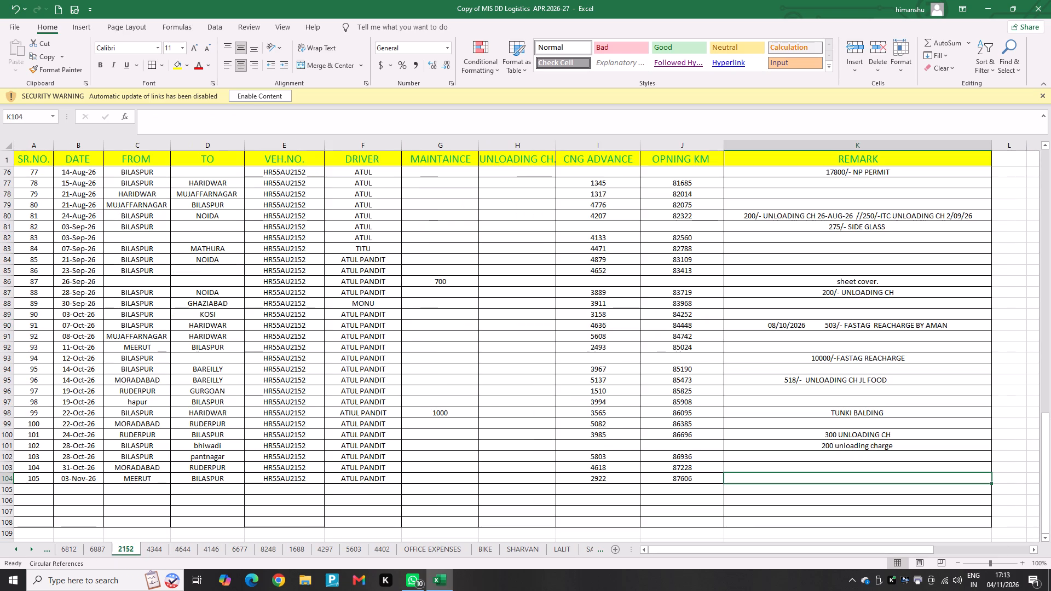
pyautogui.click(86, 486)
pyautogui.click(30, 493)
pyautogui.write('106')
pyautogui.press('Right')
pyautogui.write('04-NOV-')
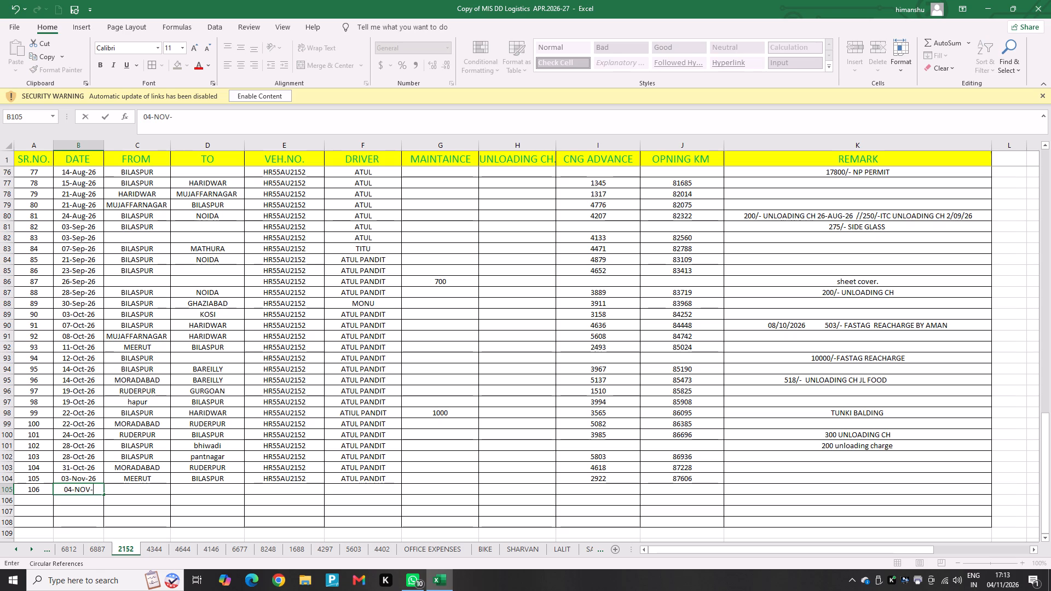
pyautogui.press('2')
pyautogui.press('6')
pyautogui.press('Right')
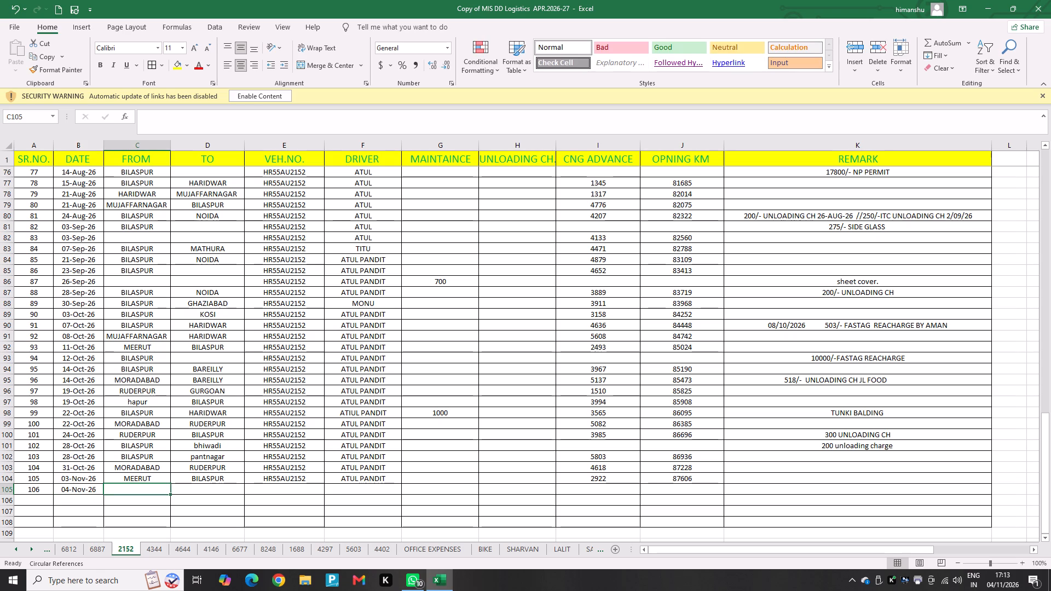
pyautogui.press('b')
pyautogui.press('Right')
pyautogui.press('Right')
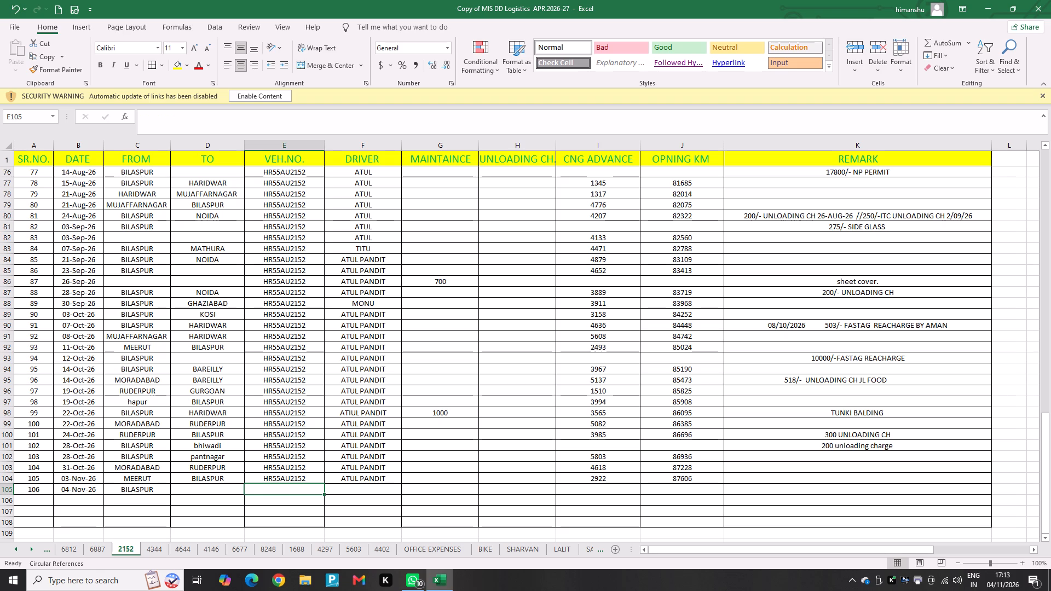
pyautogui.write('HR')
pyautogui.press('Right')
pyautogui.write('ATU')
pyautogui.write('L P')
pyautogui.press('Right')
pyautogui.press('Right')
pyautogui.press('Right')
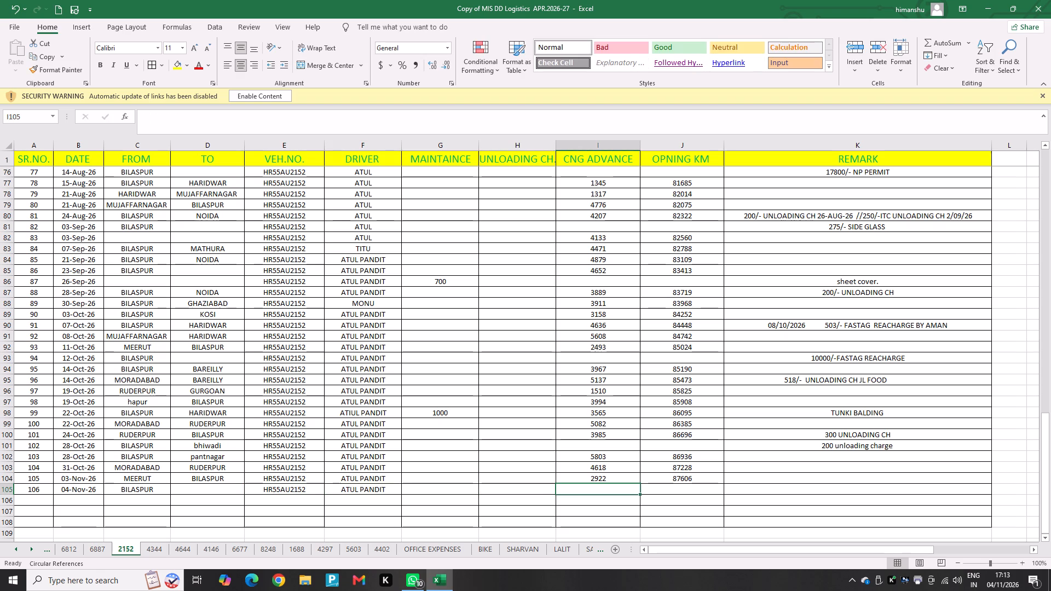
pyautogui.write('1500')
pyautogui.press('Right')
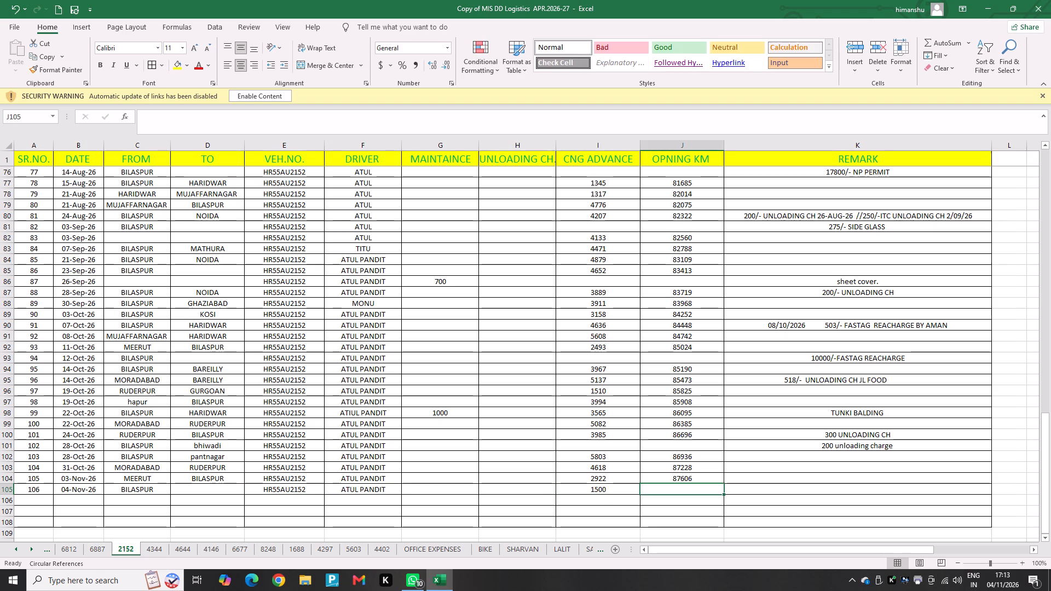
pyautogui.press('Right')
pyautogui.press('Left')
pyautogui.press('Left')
# Set the 04-Nov-26 row's CNG advance to 0 on the 2152 sheet and enter the remark 1500/-REPAIR SHIV BODY.
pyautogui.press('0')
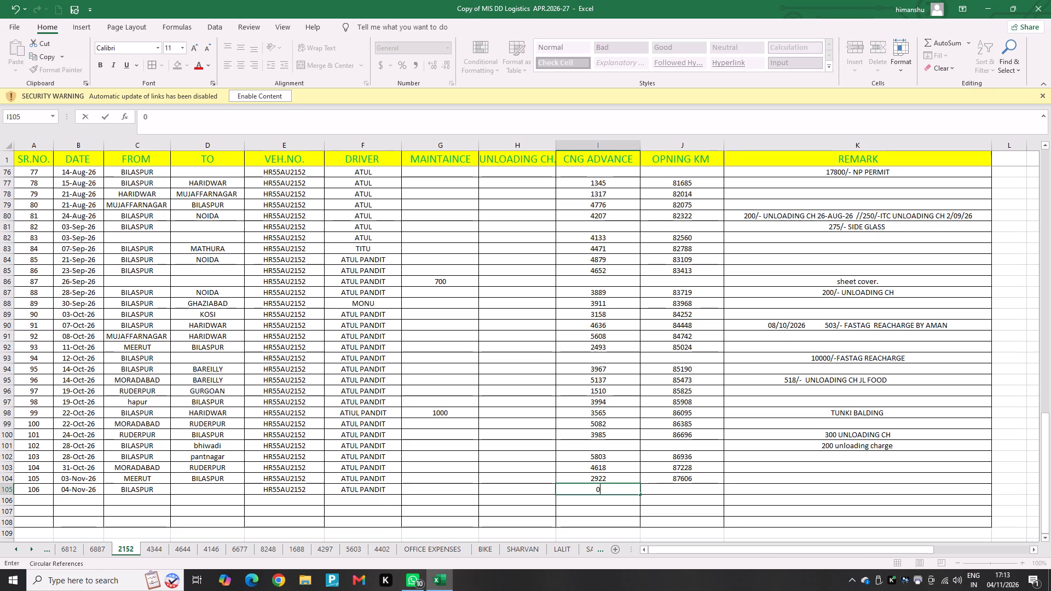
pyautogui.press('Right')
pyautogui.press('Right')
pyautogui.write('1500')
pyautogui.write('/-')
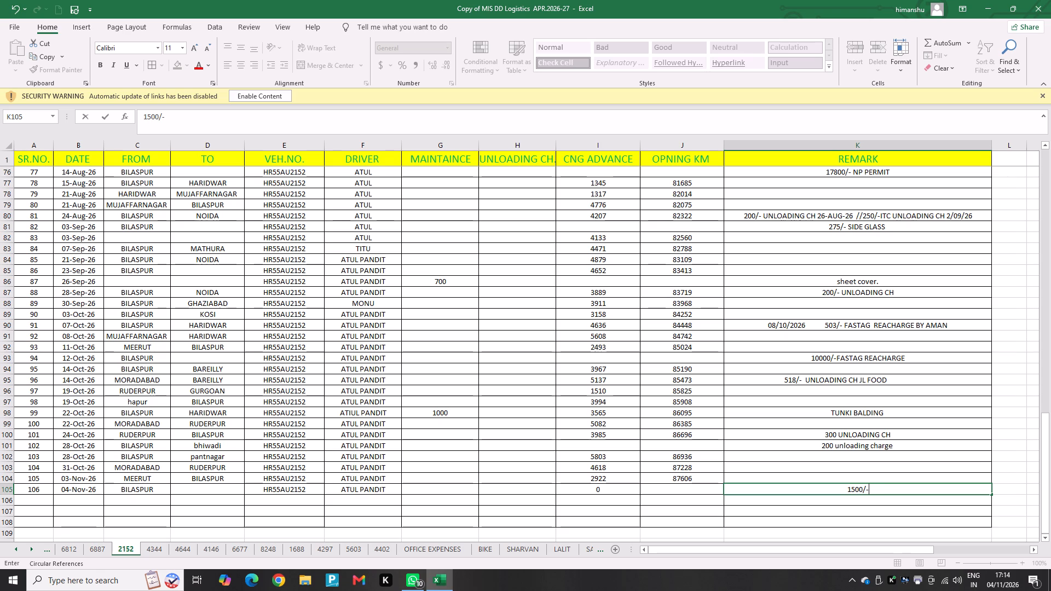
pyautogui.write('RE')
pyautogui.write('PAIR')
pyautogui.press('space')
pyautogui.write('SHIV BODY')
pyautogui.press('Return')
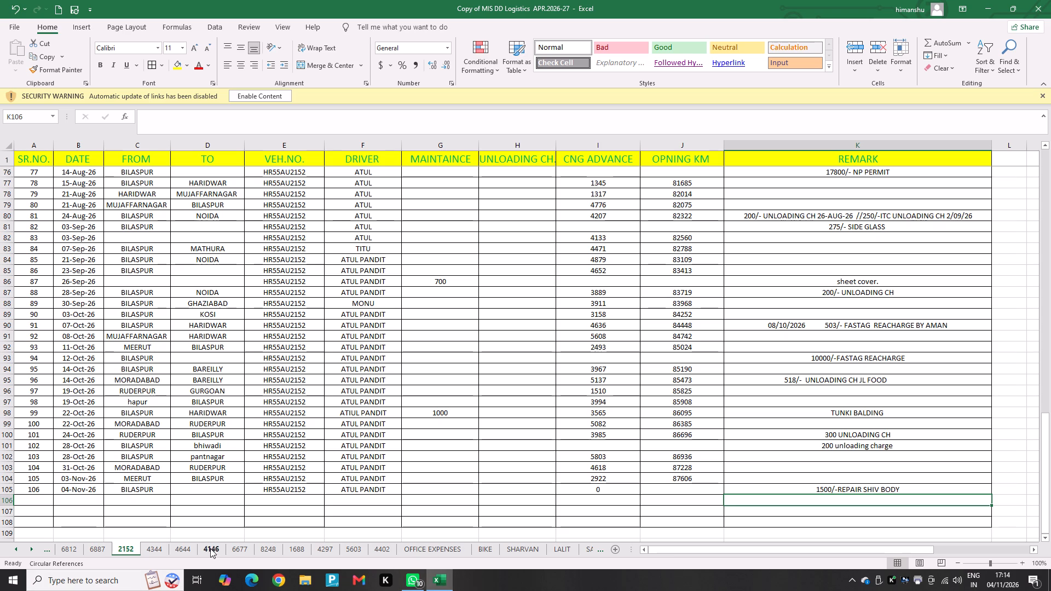
# On the 4402 sheet, date the row with serial number 84 as 04-Nov-26.
pyautogui.click(391, 550)
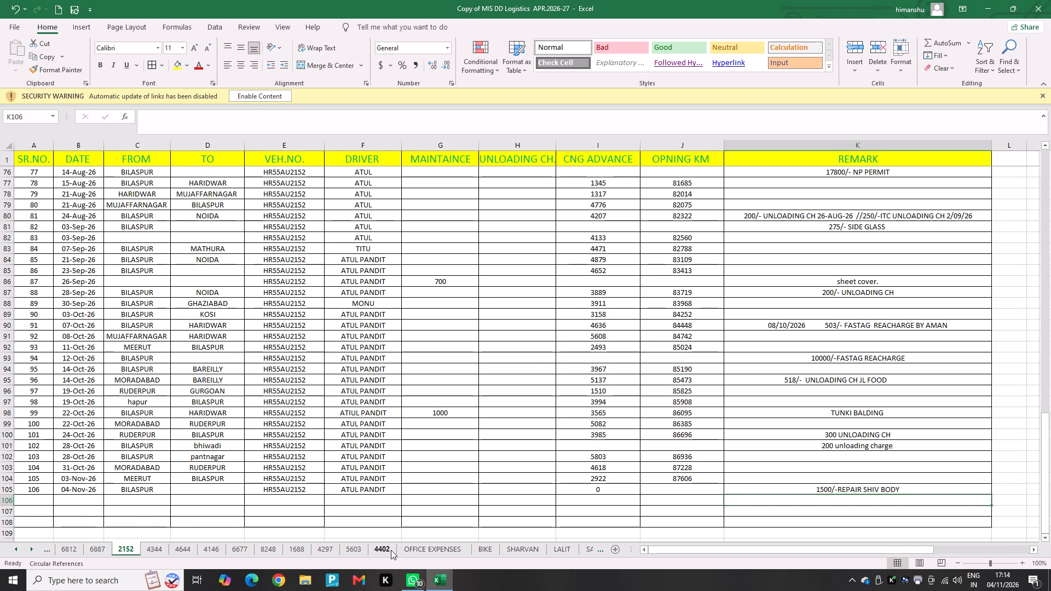
pyautogui.scroll(-1, 181, 533)
pyautogui.scroll(-1, 124, 533)
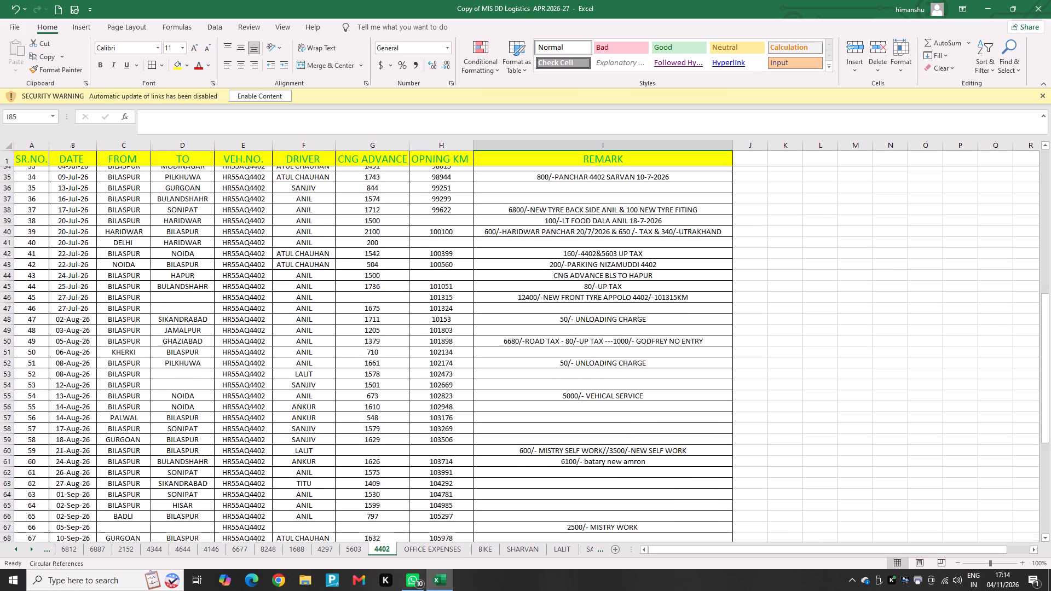
pyautogui.scroll(-7, 60, 502)
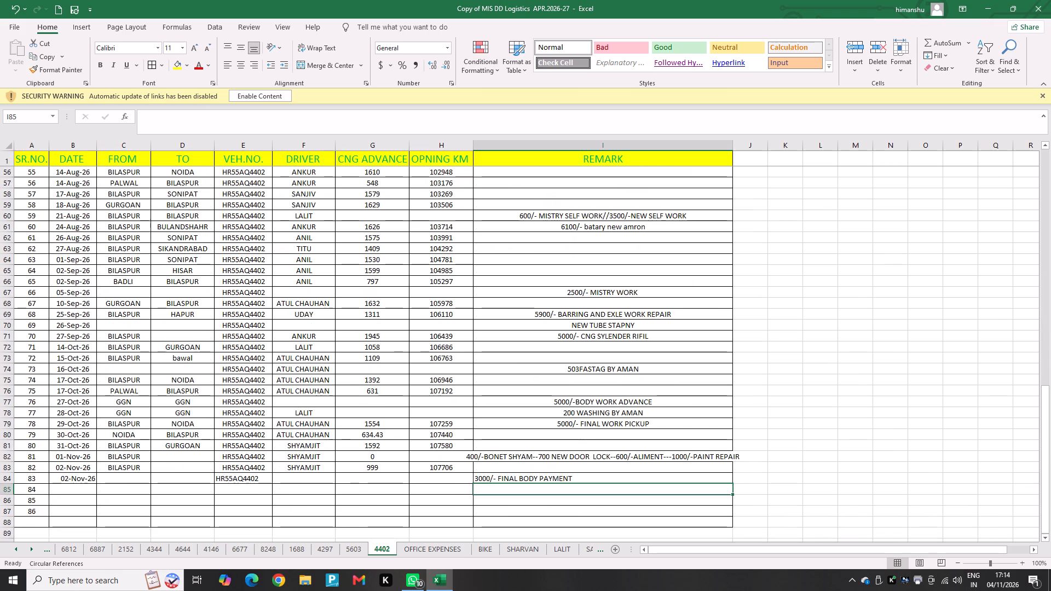
pyautogui.click(70, 485)
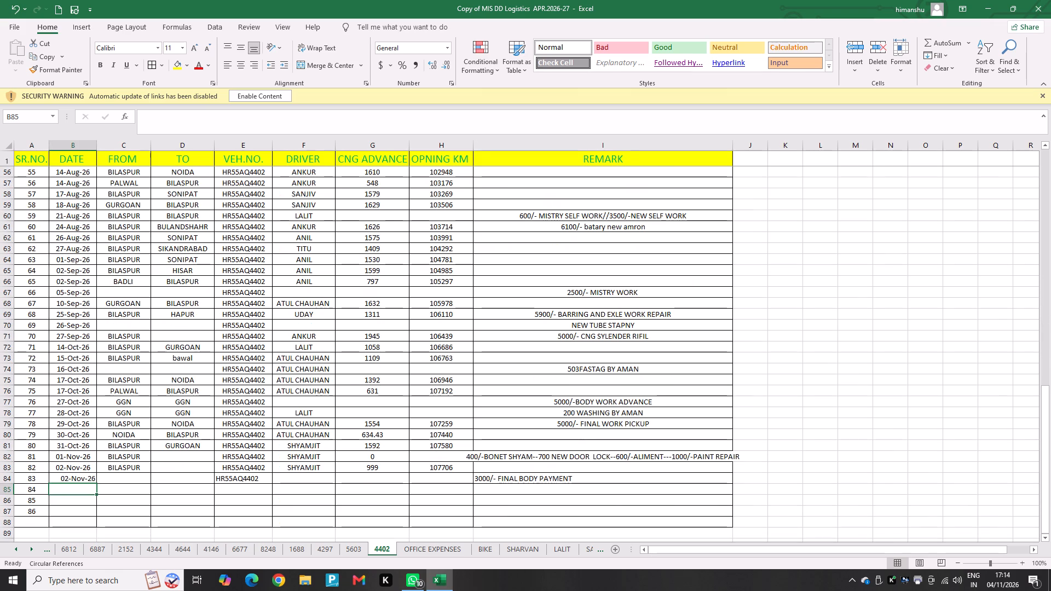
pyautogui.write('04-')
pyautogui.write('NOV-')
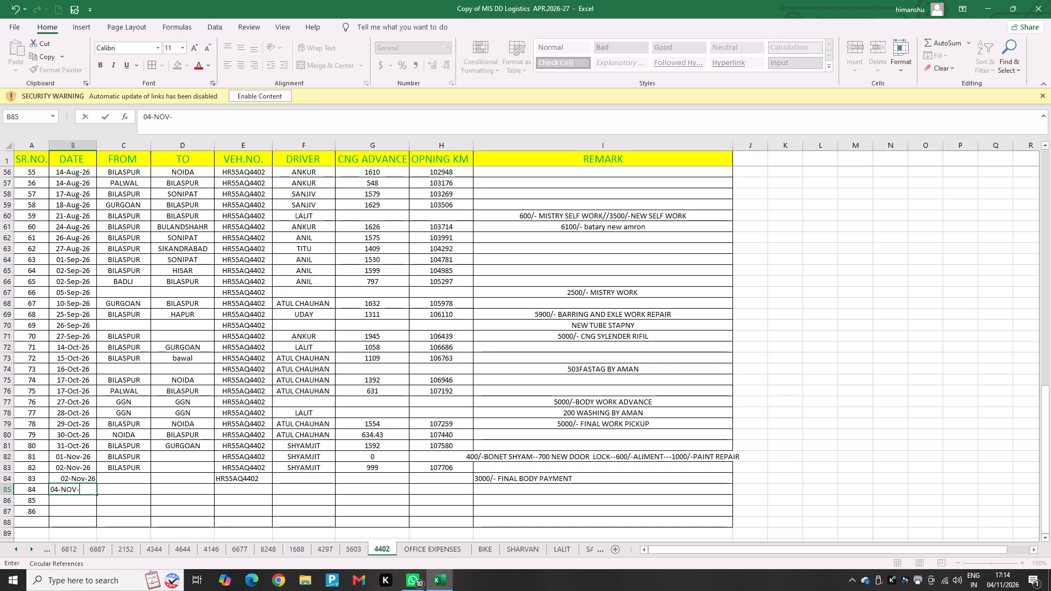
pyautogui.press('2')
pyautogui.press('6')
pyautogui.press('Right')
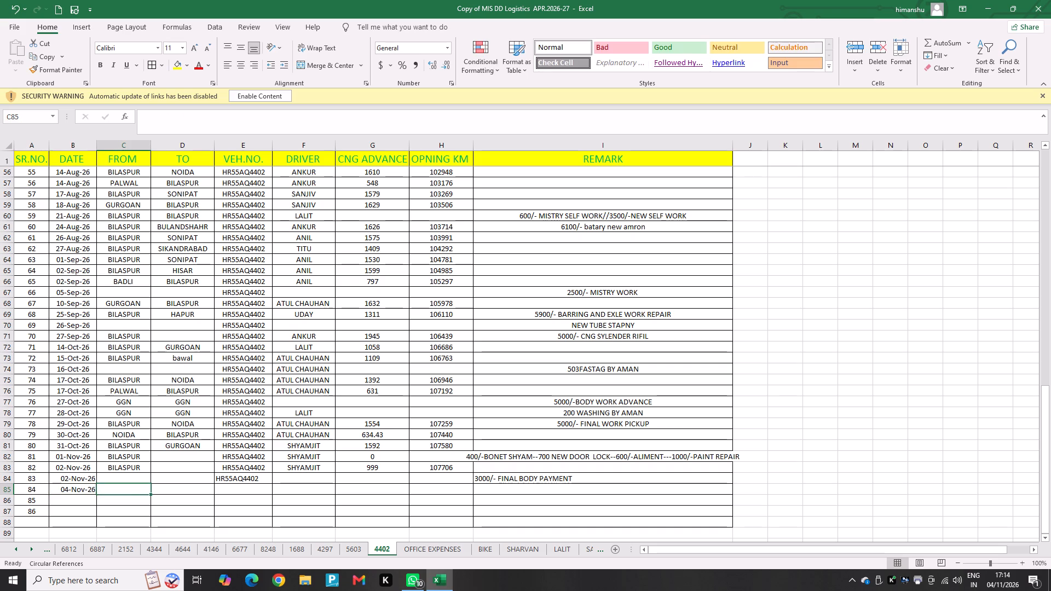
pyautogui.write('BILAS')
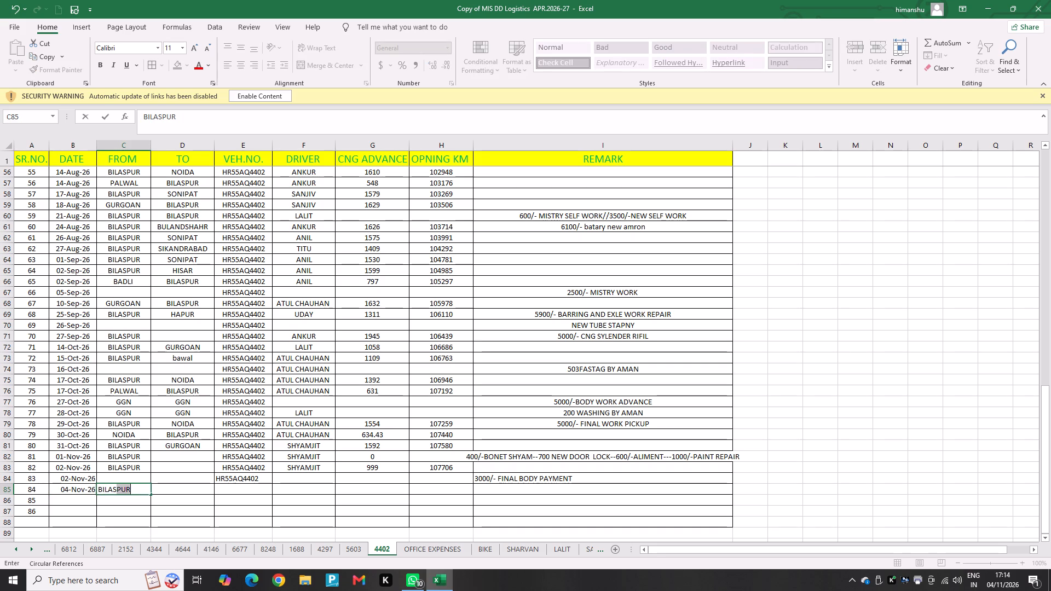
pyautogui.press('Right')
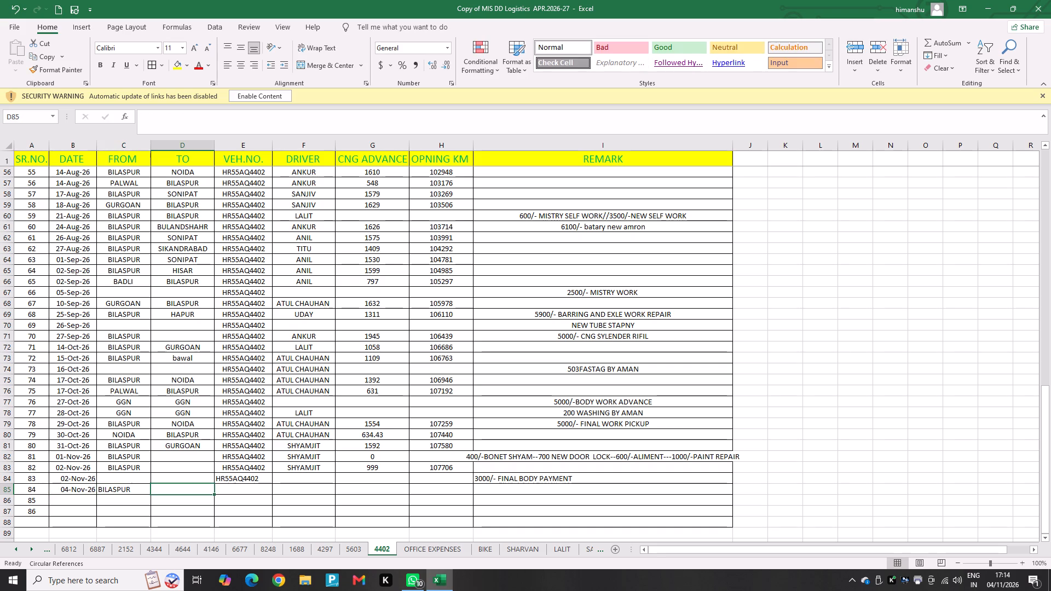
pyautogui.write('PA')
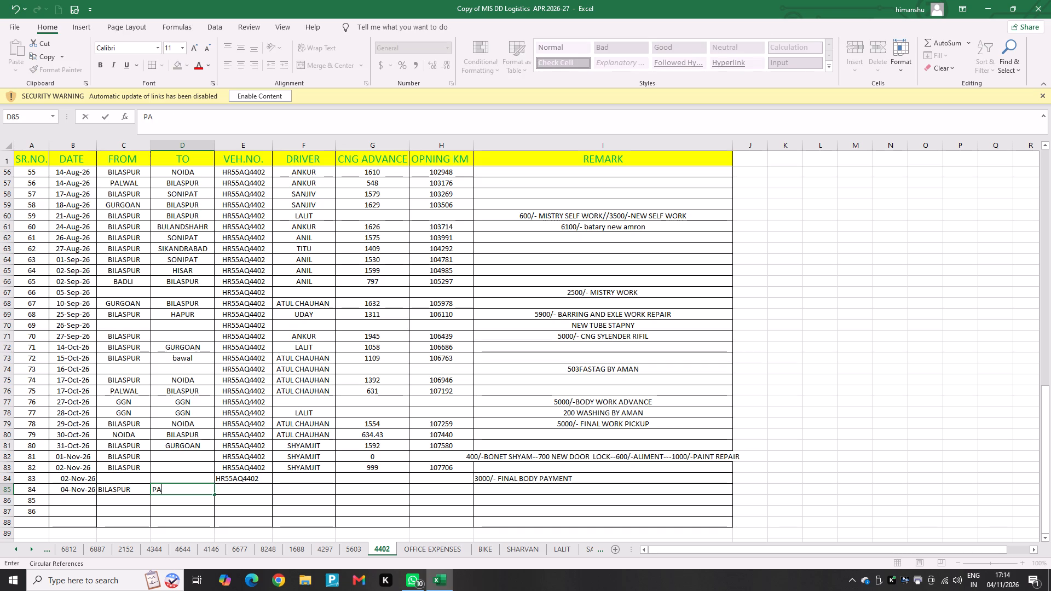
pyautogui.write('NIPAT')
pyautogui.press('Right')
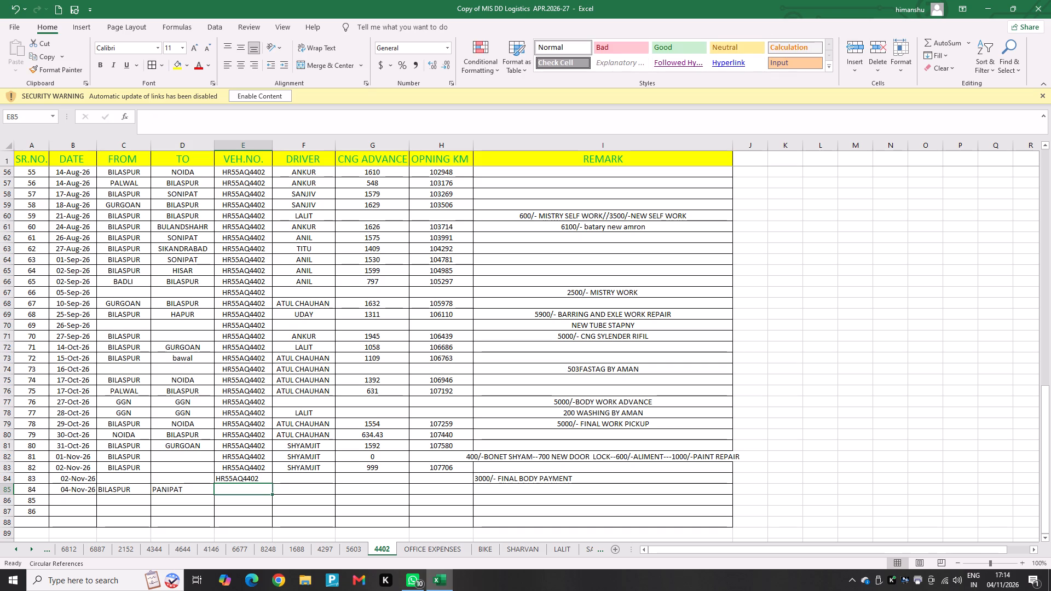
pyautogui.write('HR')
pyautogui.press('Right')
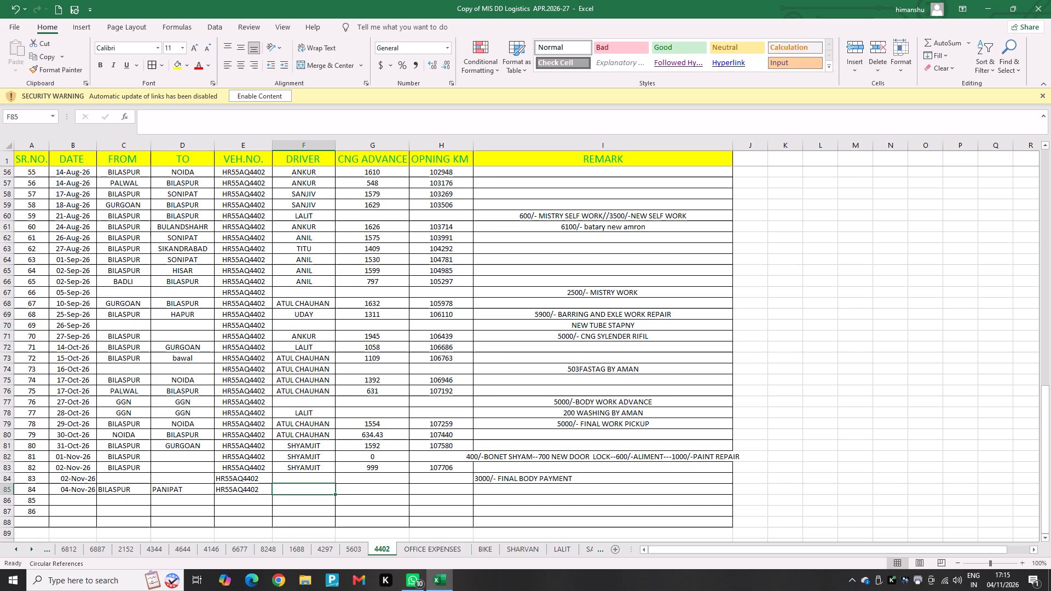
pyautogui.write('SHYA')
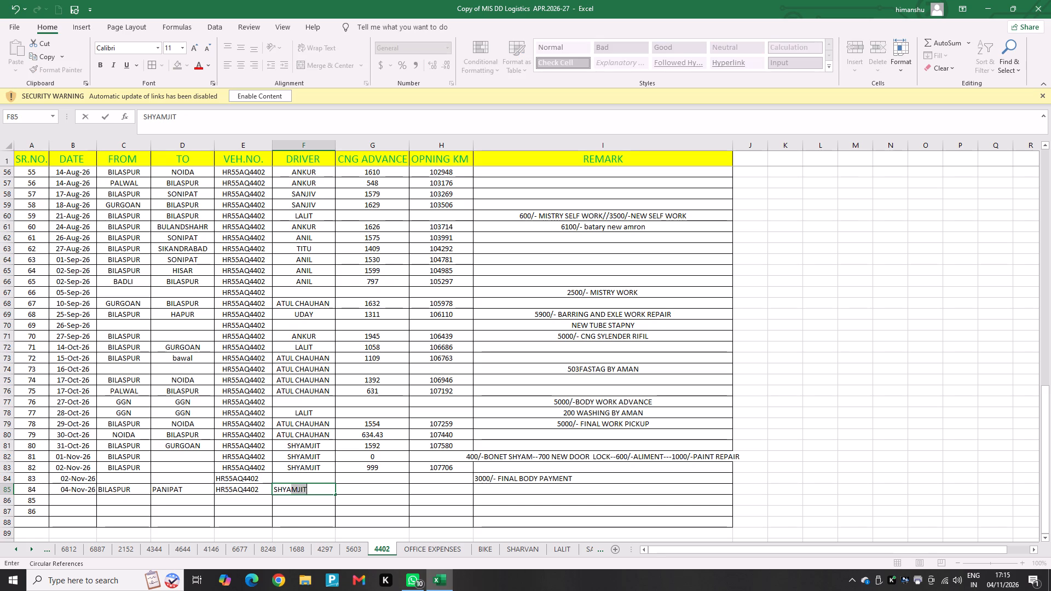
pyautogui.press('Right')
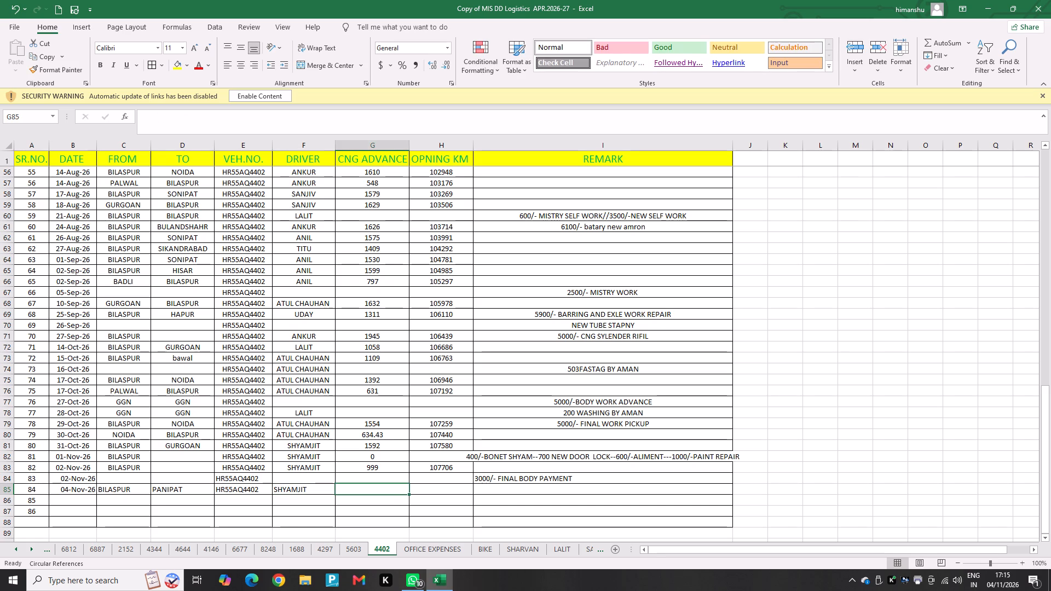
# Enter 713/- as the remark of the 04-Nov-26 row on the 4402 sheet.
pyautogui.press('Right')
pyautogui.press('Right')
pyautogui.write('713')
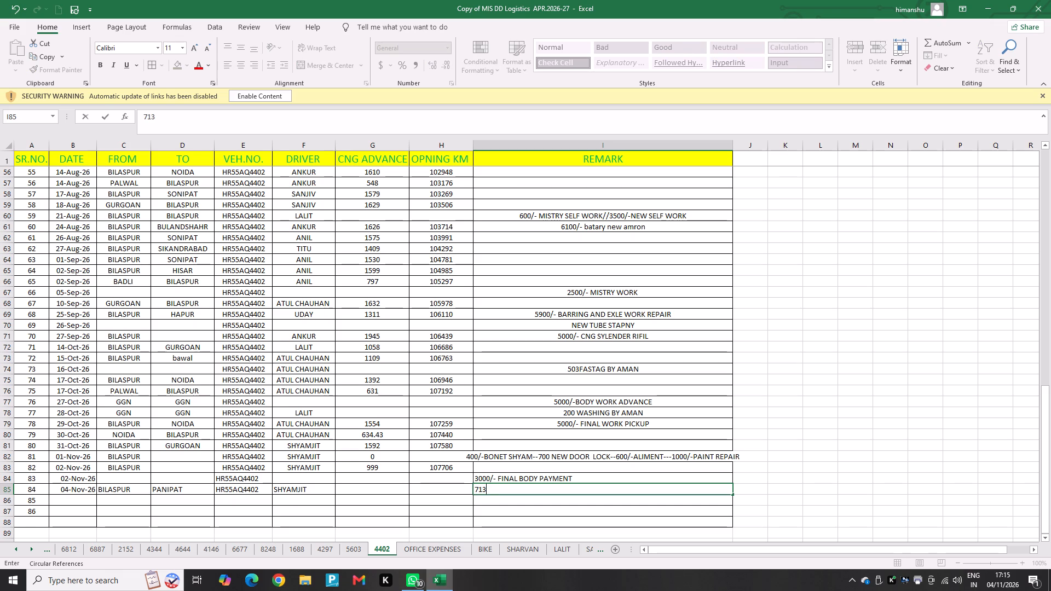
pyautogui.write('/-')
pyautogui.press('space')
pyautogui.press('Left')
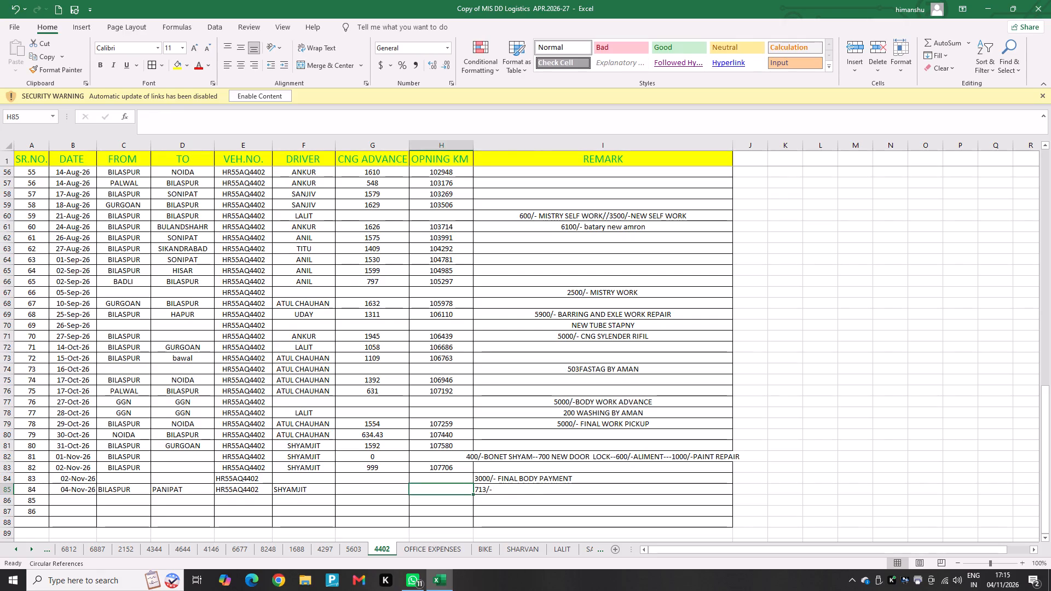
# Enter 713 as the 04-Nov-26 row's CNG advance, clear its remark, and enter 107780 as its opening km.
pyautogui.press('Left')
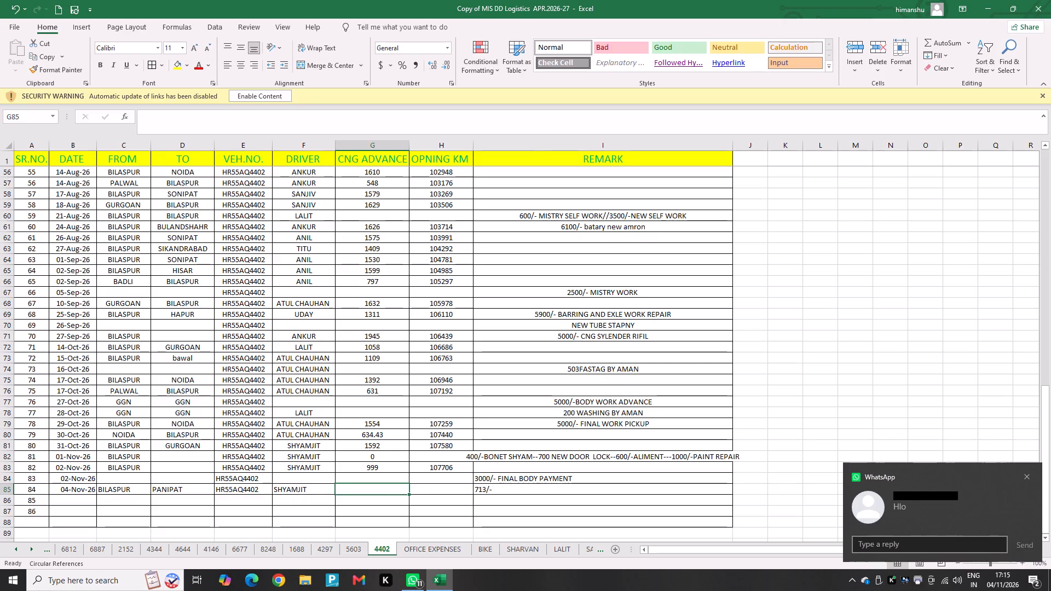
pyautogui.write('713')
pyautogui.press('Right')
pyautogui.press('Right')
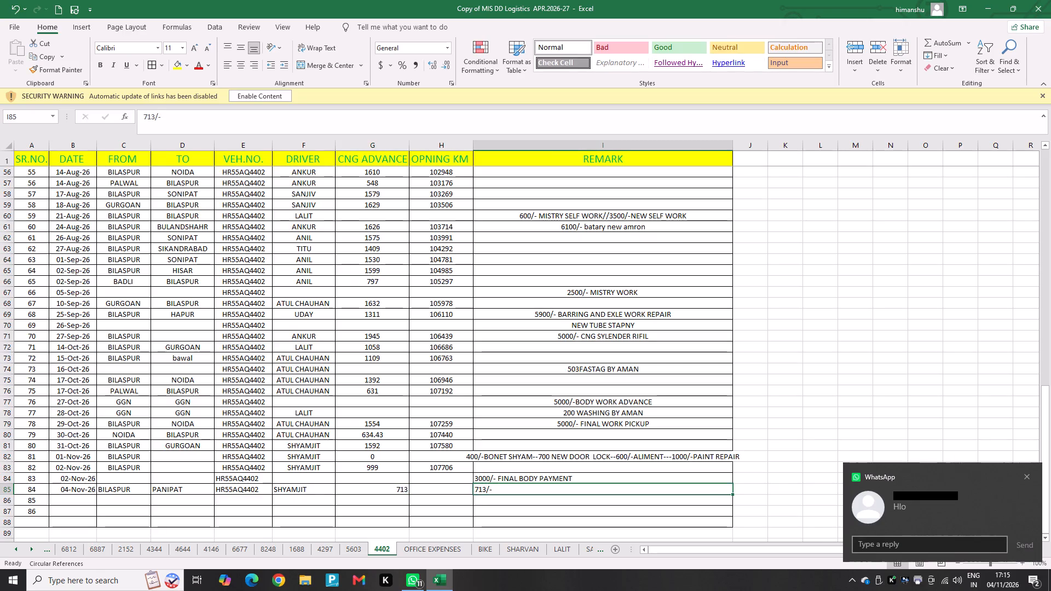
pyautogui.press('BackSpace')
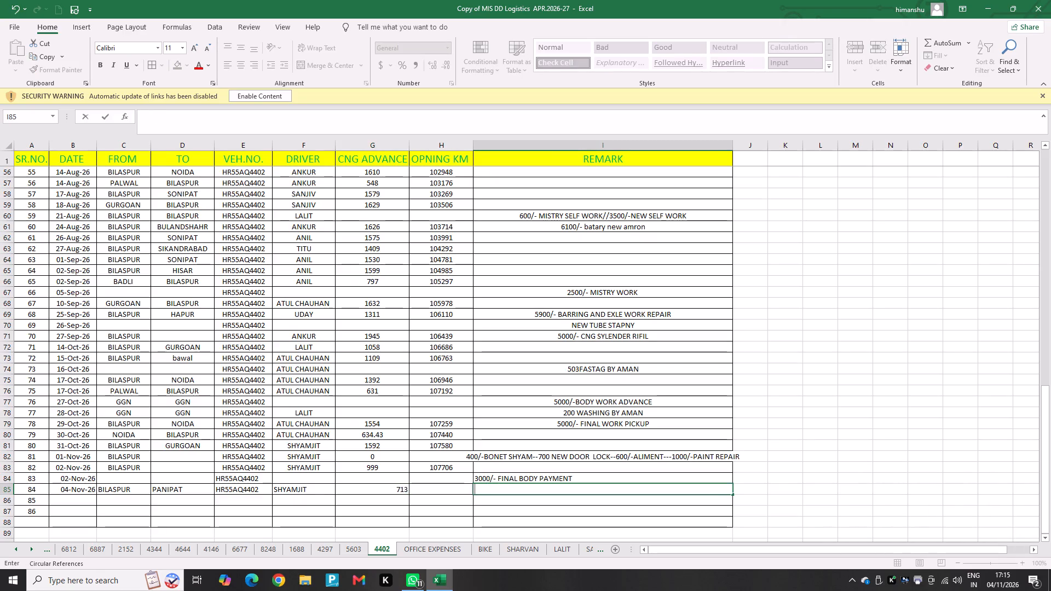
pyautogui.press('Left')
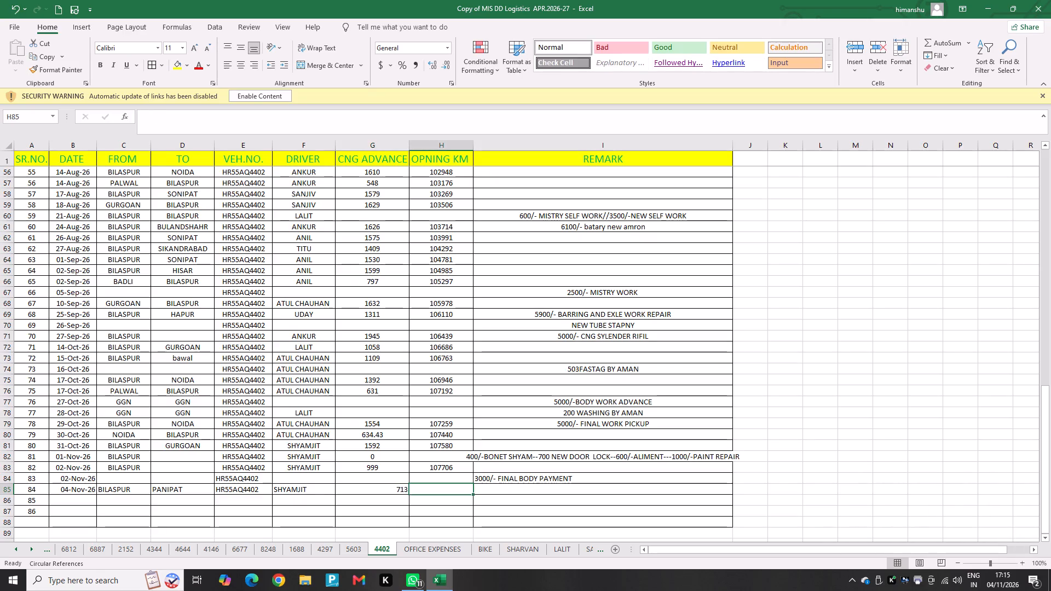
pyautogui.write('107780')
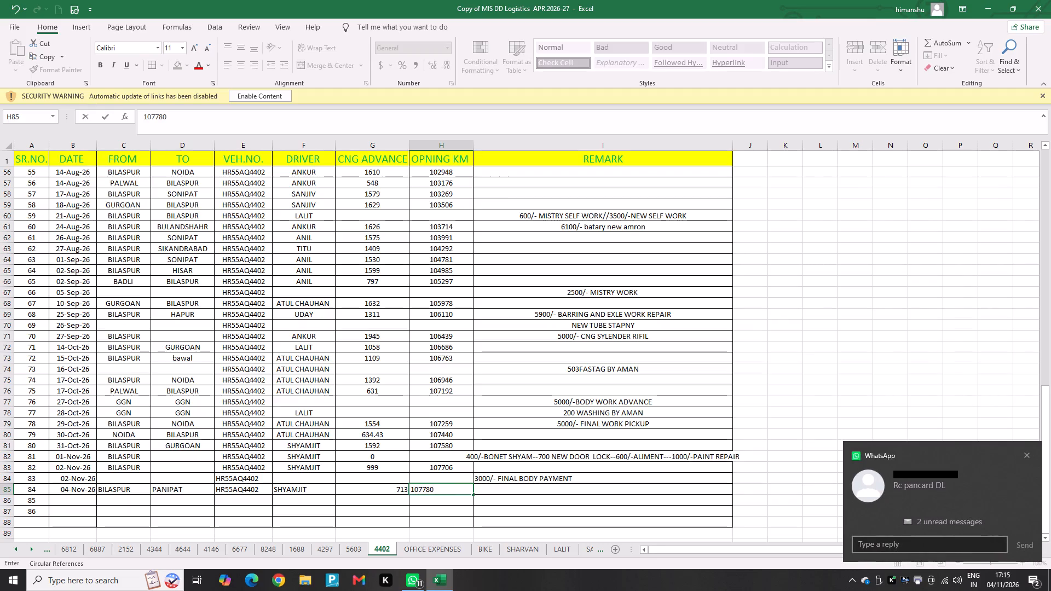
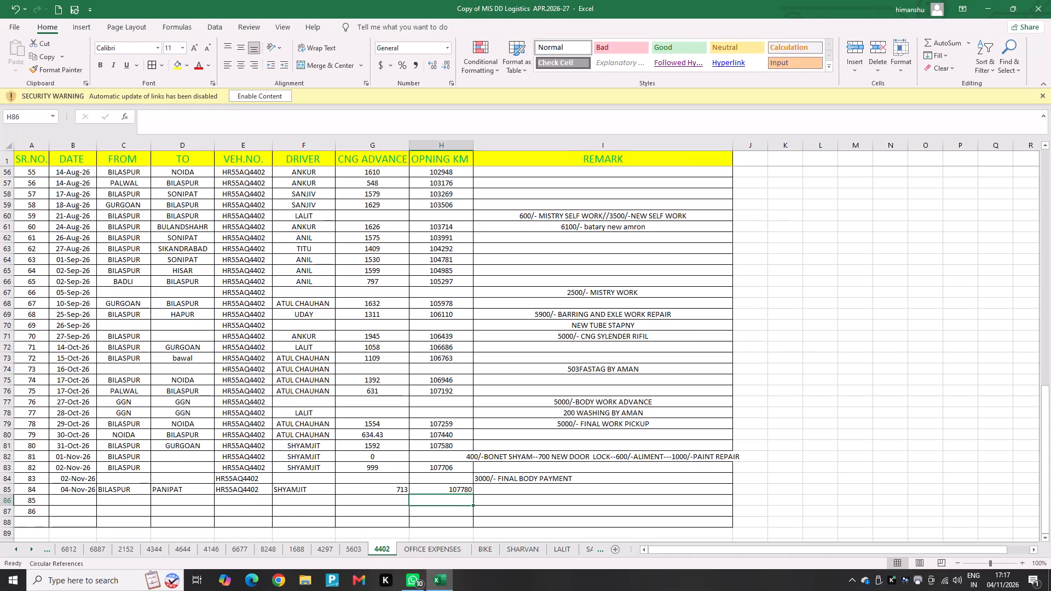
# Open the 8248 vehicle sheet at its latest trip rows.
pyautogui.click(270, 546)
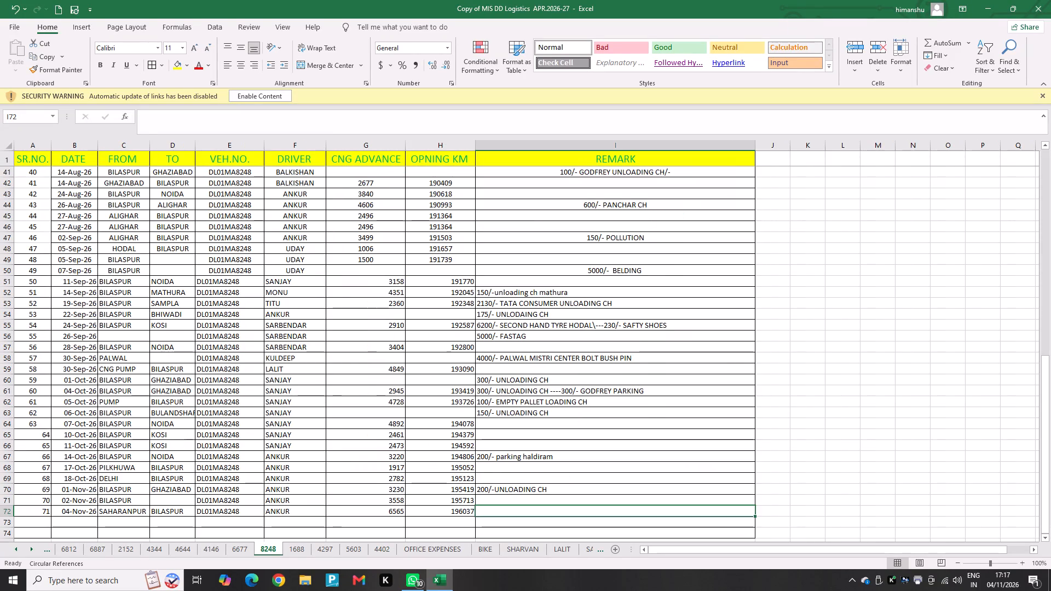
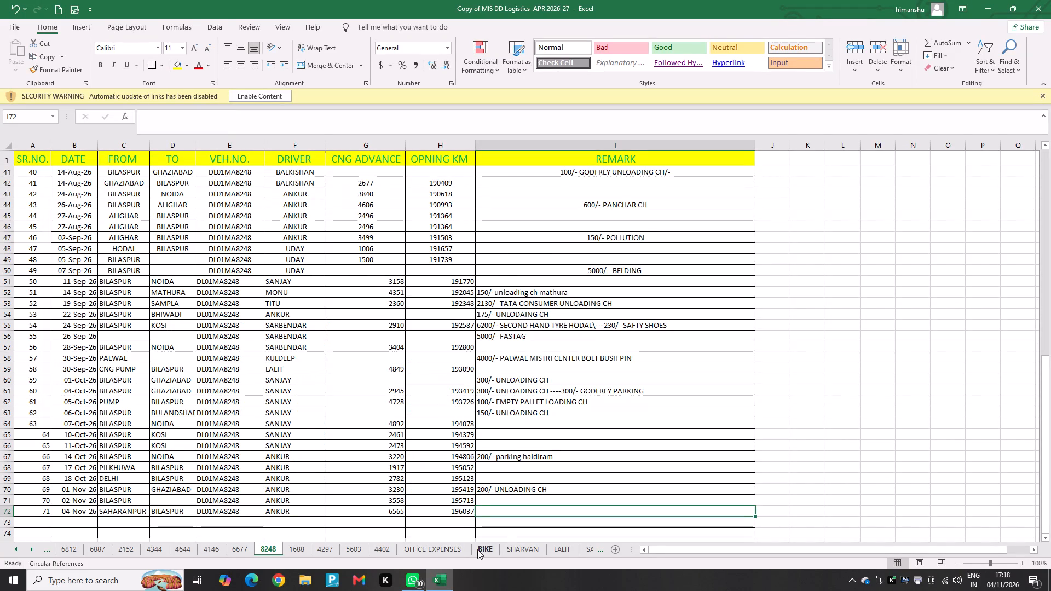
# Open the SHYAMJIT staff salary advance sheet.
pyautogui.tripleClick(34, 550)
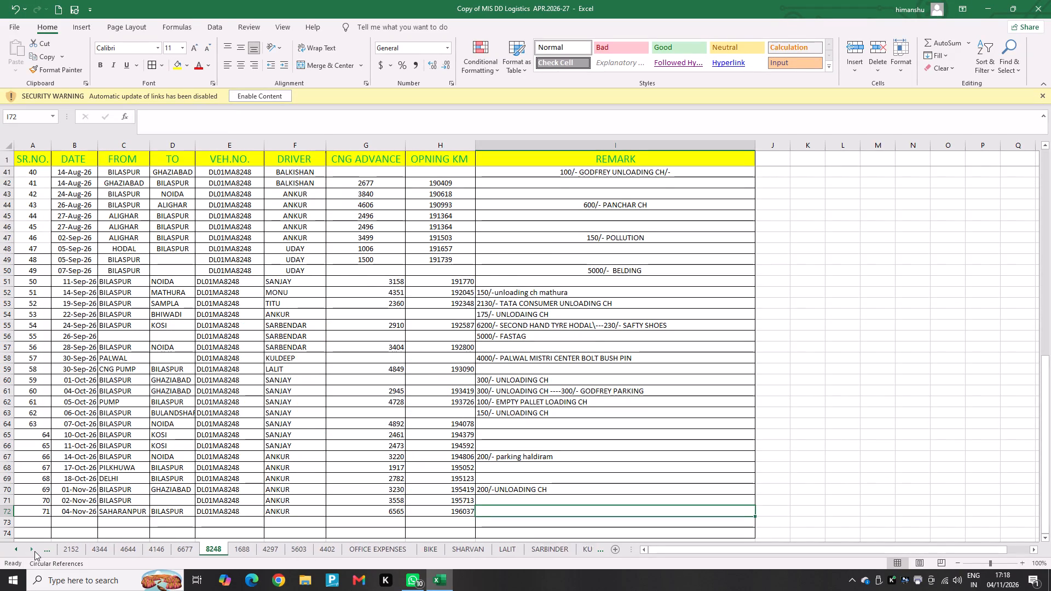
pyautogui.tripleClick(34, 551)
pyautogui.tripleClick(34, 551)
pyautogui.tripleClick(34, 551)
pyautogui.tripleClick(33, 552)
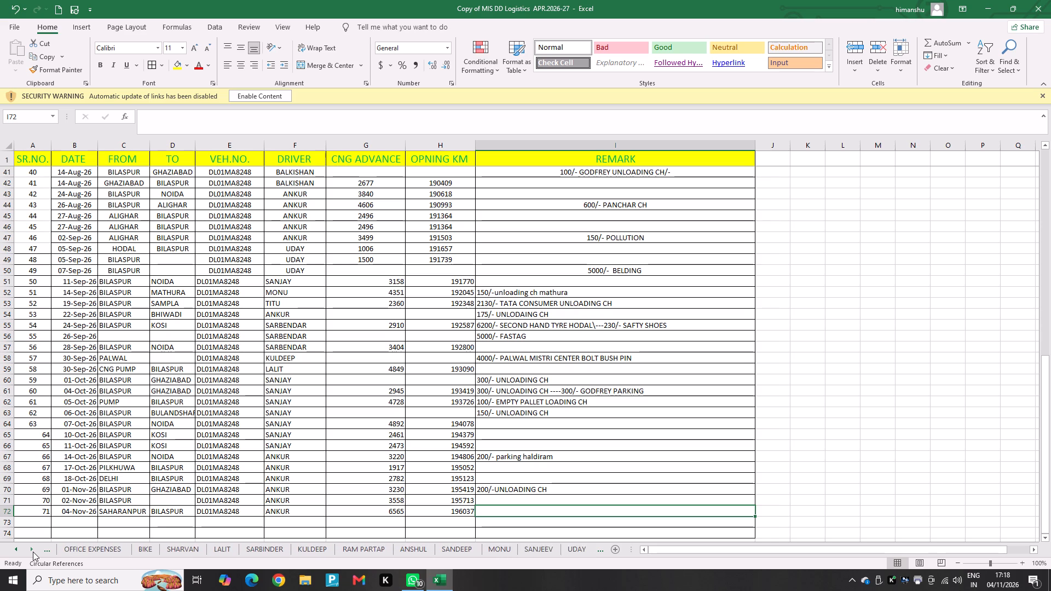
pyautogui.click(33, 552)
pyautogui.click(485, 543)
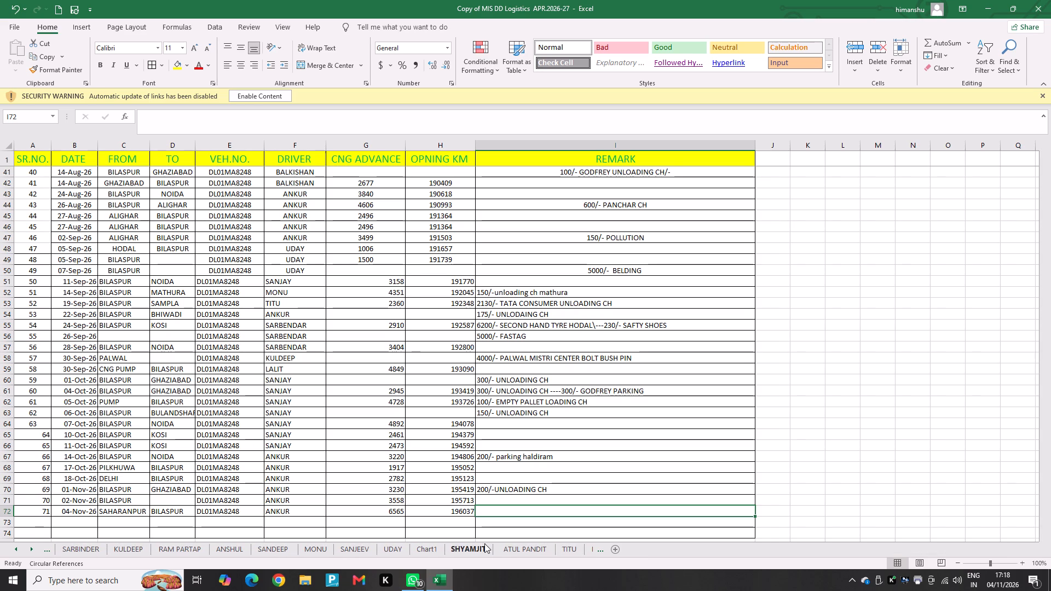
# Apply all borders to the empty entry rows 61 to 73, from the DATE column through REMARK.
pyautogui.click(84, 410)
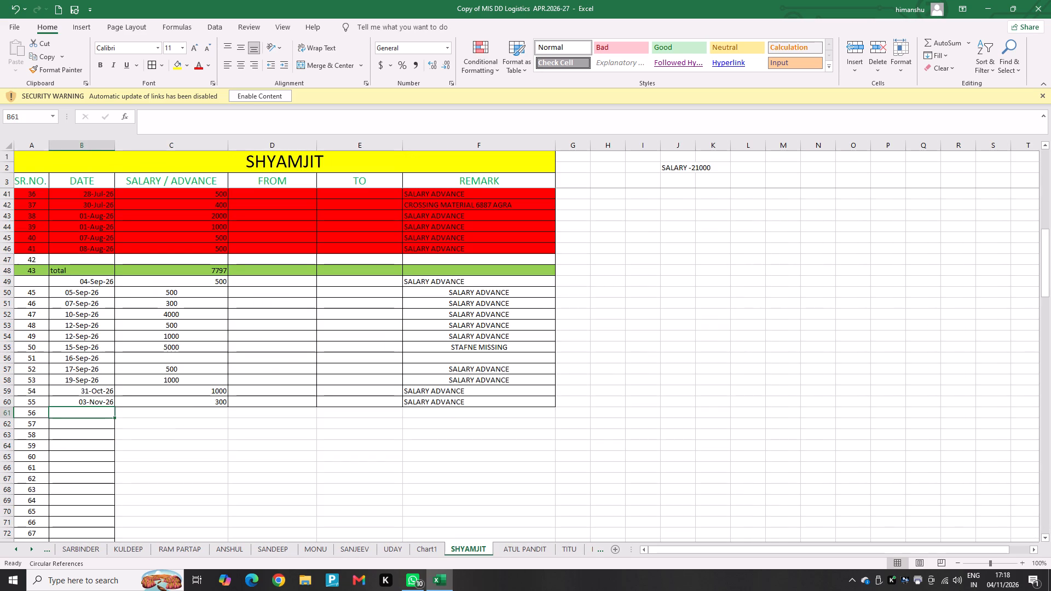
pyautogui.hotkey('shift', 'Right')
pyautogui.hotkey('shift', 'Right')
pyautogui.hotkey('shift', 'Right')
pyautogui.hotkey('shift', 'Right')
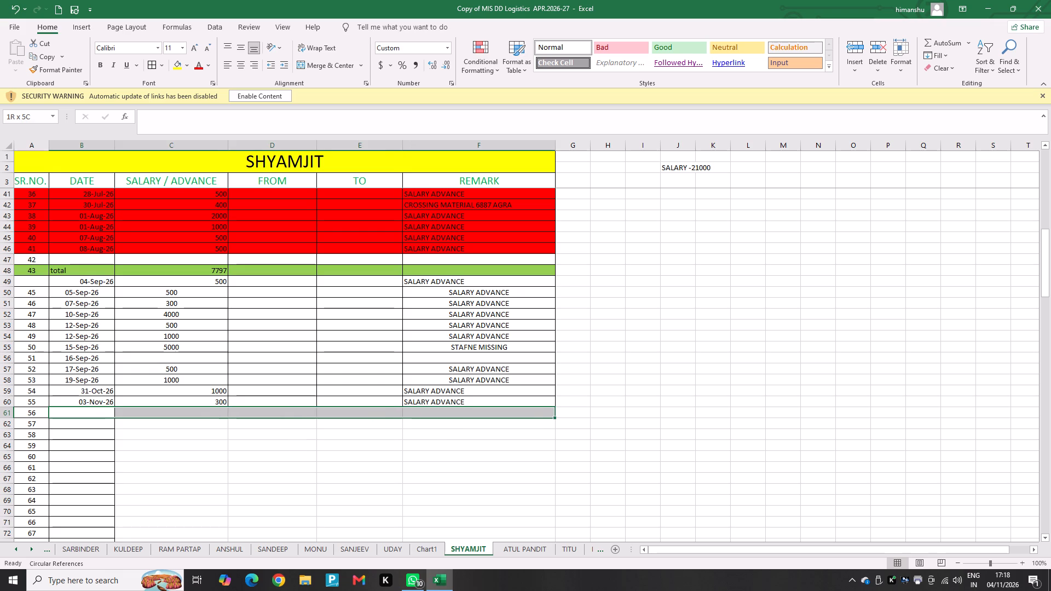
pyautogui.hotkey('shift', 'Down')
pyautogui.hotkey('shift', 'Down')
pyautogui.hotkey('shift', 'Down')
pyautogui.hotkey('shift', 'Down')
pyautogui.hotkey('shift', 'Down')
pyautogui.hotkey('shift', 'Down')
pyautogui.hotkey('shift', 'Down')
pyautogui.hotkey('shift', 'Down')
pyautogui.hotkey('shift', 'Down')
pyautogui.hotkey('shift', 'Down')
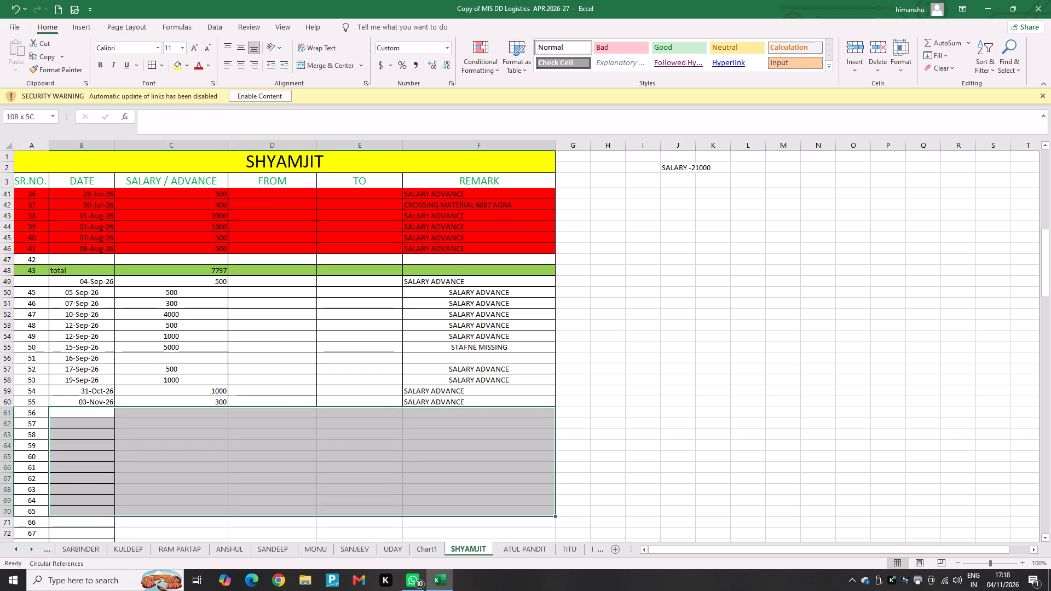
pyautogui.hotkey('shift', 'Down')
pyautogui.hotkey('shift', 'Down')
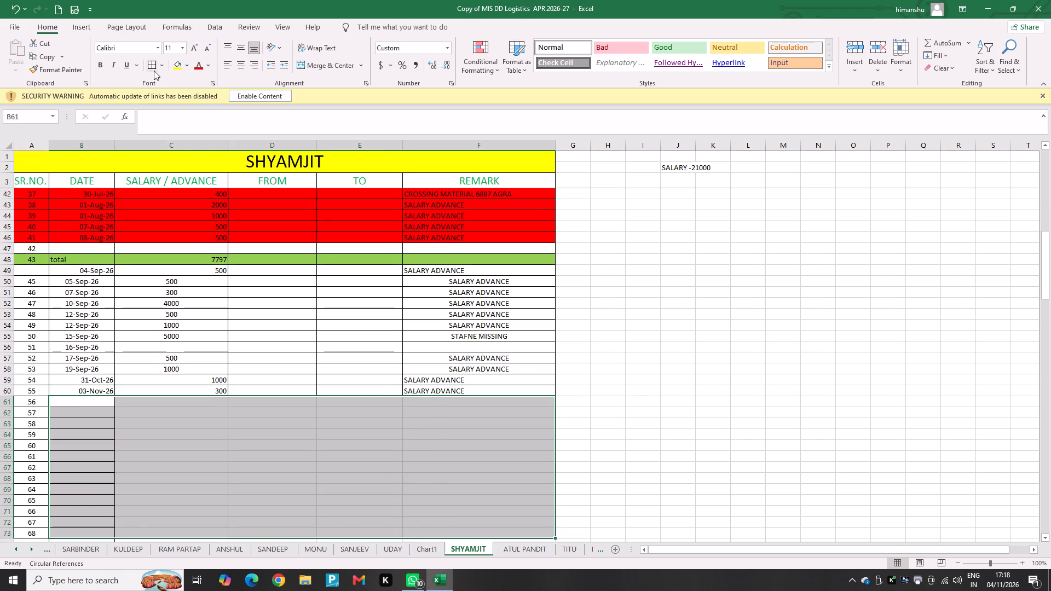
pyautogui.click(152, 69)
# Record SHYAMJIT's 04-Nov-26 advance of 5000 in row 61 with the remark SALARY ADVANCE.
pyautogui.click(80, 405)
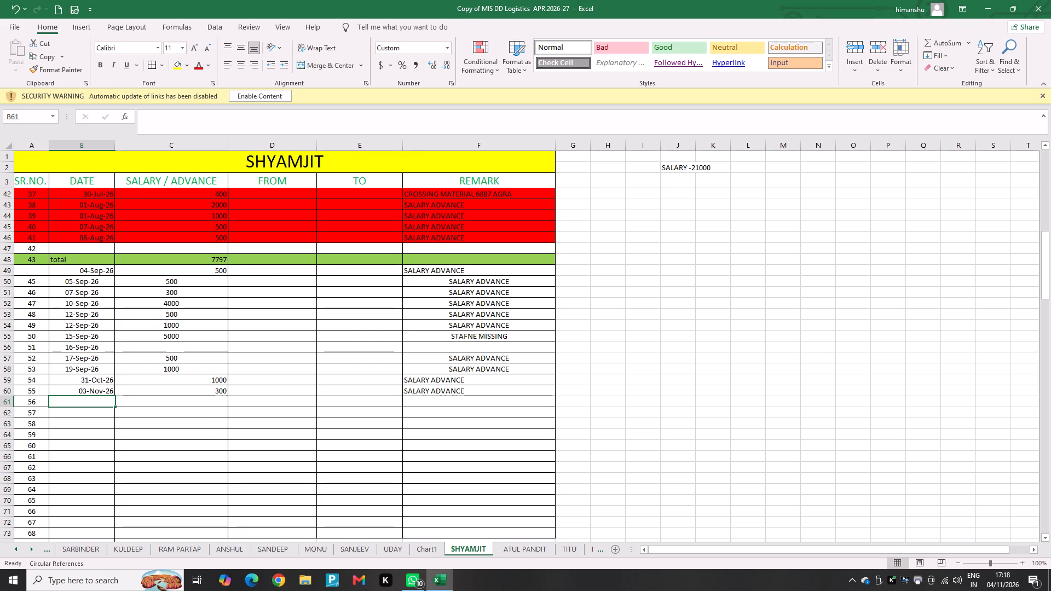
pyautogui.press('0')
pyautogui.write('4-')
pyautogui.press('n')
pyautogui.write('OV-')
pyautogui.press('2')
pyautogui.press('6')
pyautogui.press('Right')
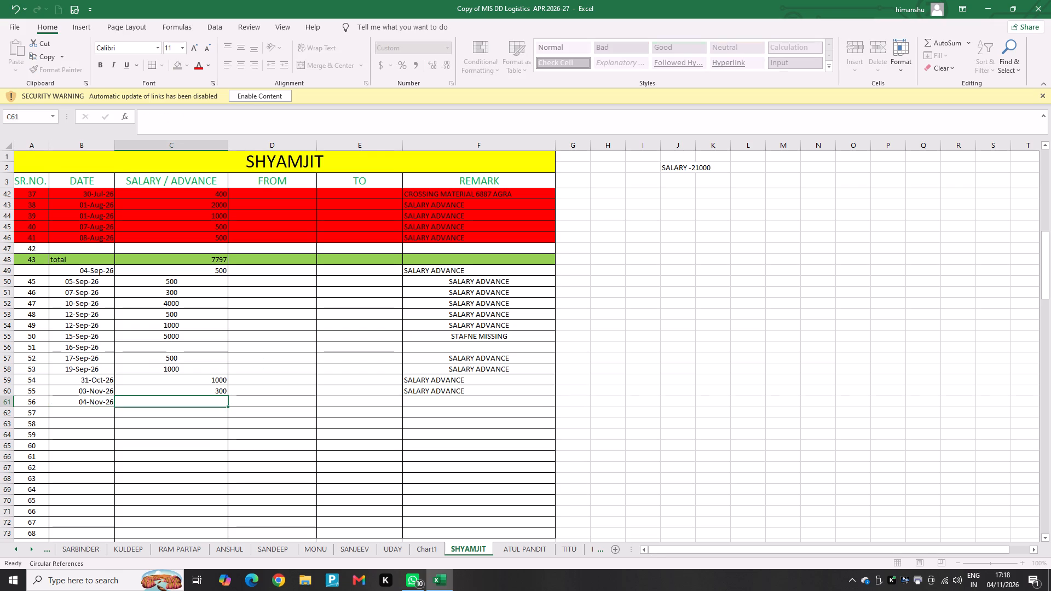
pyautogui.write('5000')
pyautogui.press('Right')
pyautogui.press('Right')
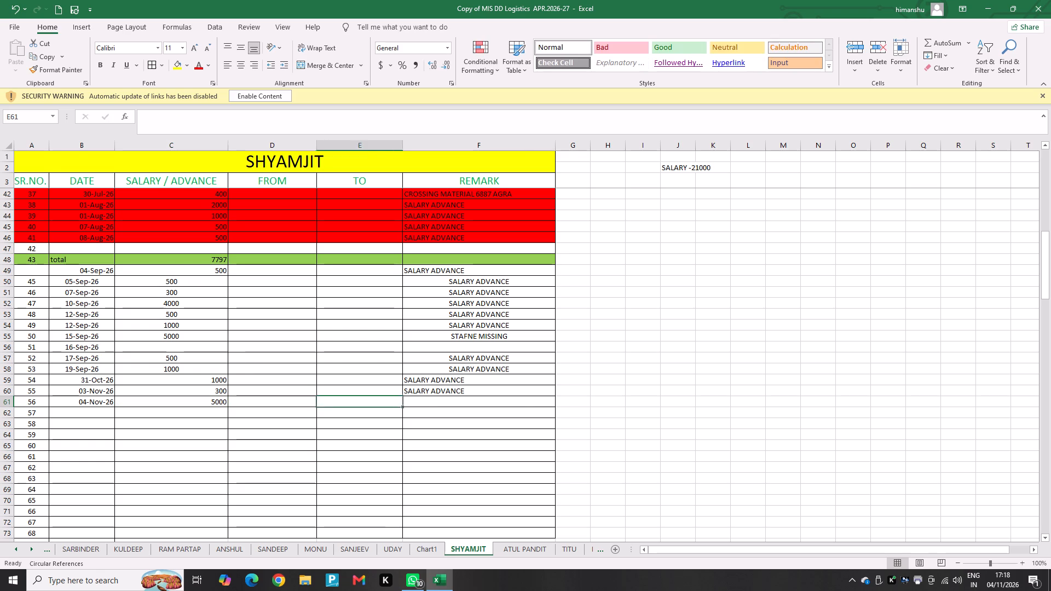
pyautogui.press('Right')
pyautogui.write('SLA')
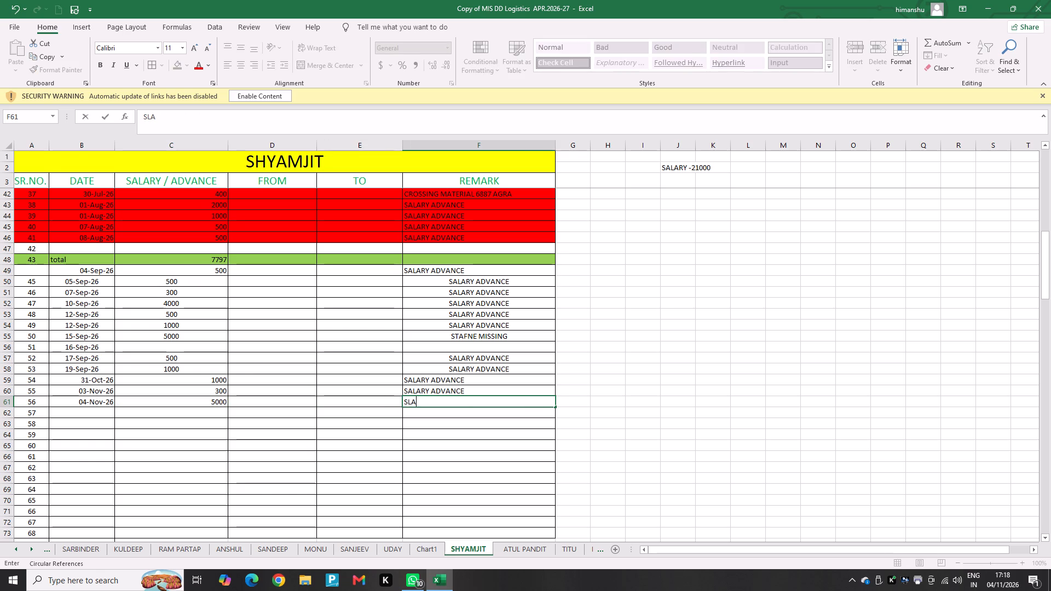
pyautogui.press('BackSpace')
pyautogui.press('BackSpace')
pyautogui.write('AL')
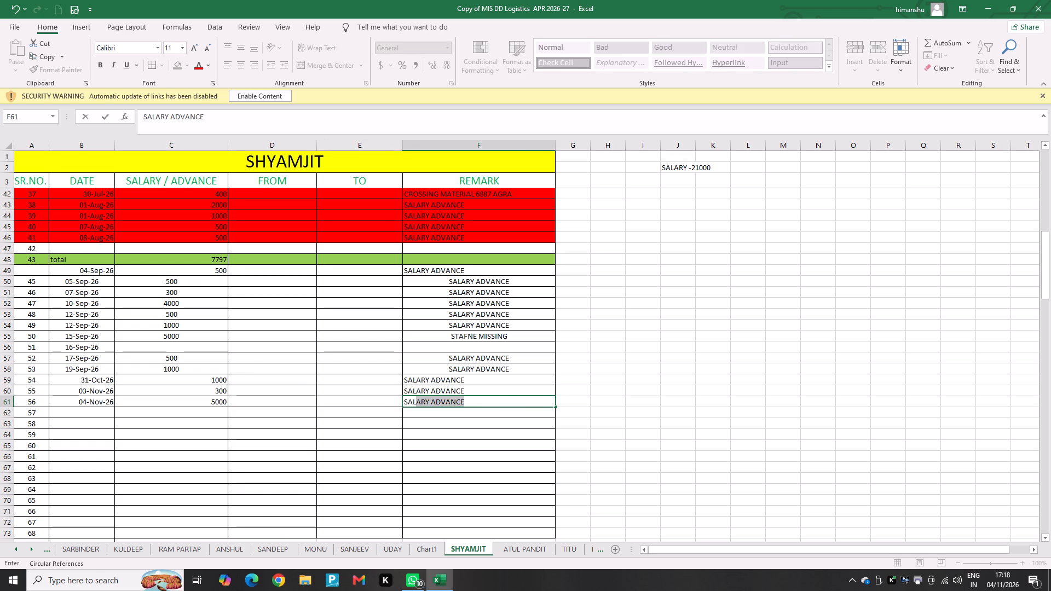
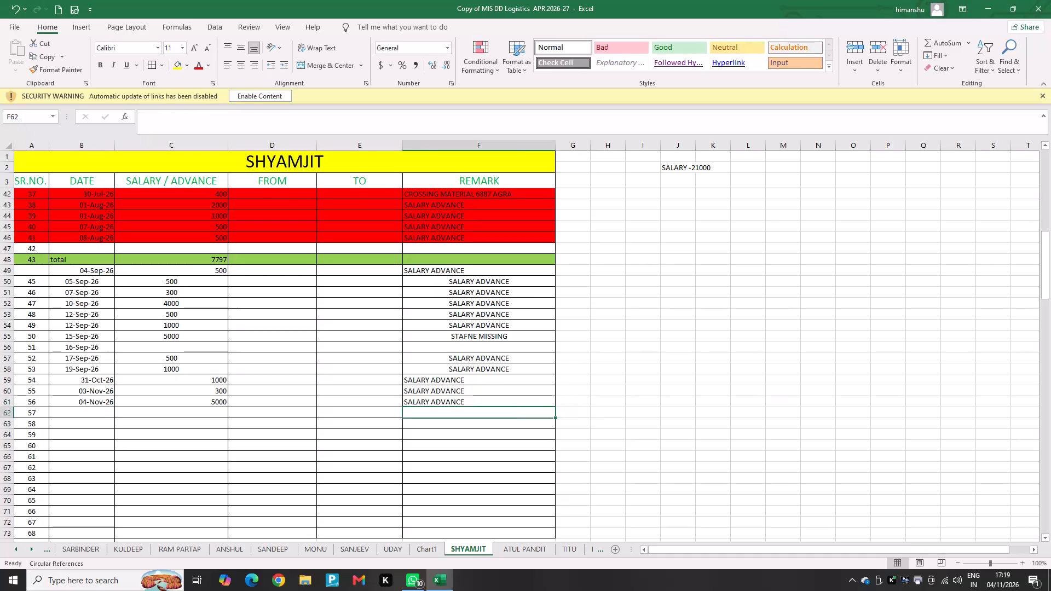
# Record a 04-Nov-26 advance of 15000 in row 70 of the sheet titled ATUL.
pyautogui.press('Right')
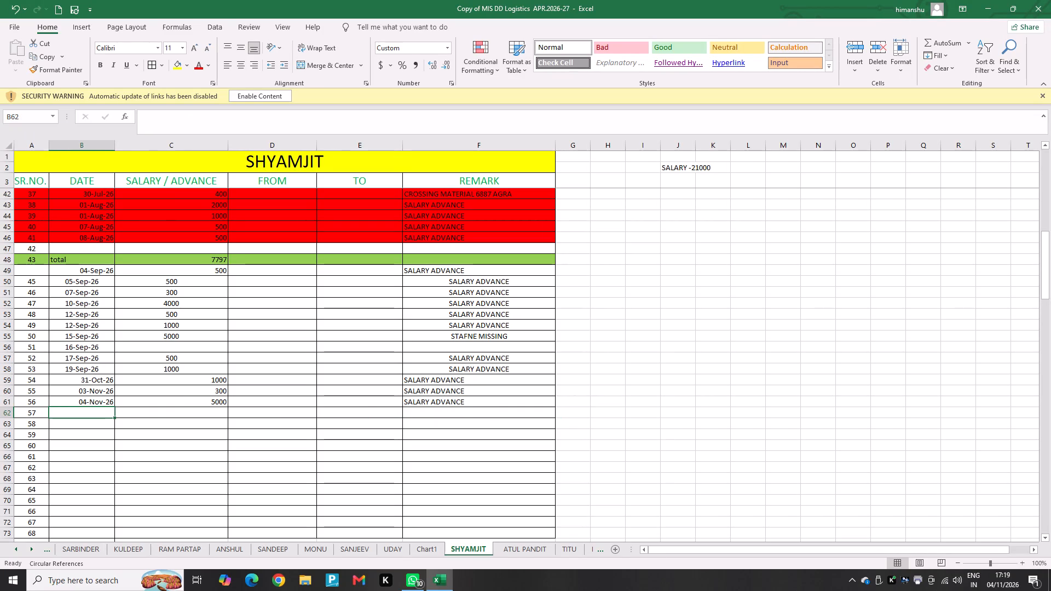
pyautogui.click(510, 548)
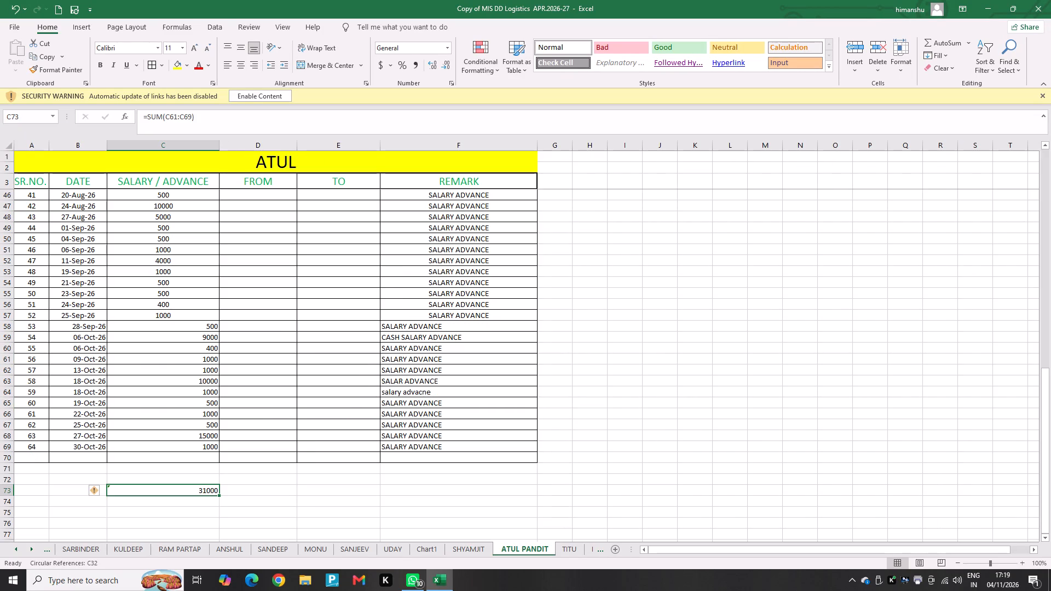
pyautogui.click(87, 455)
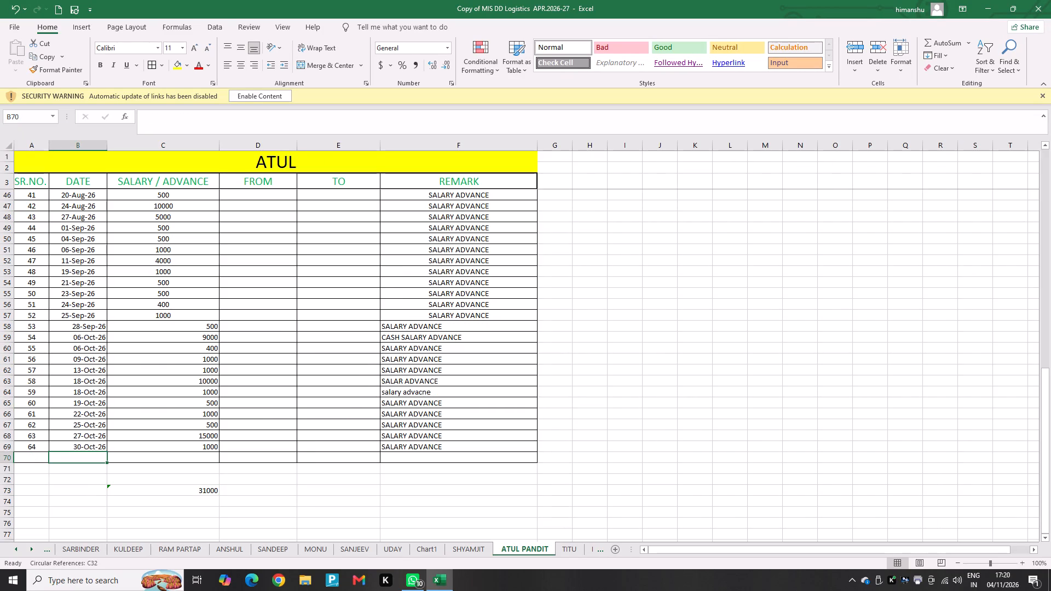
pyautogui.write('04-NOV-26')
pyautogui.press('Right')
pyautogui.write('15000')
pyautogui.press('Right')
pyautogui.press('Right')
pyautogui.press('Right')
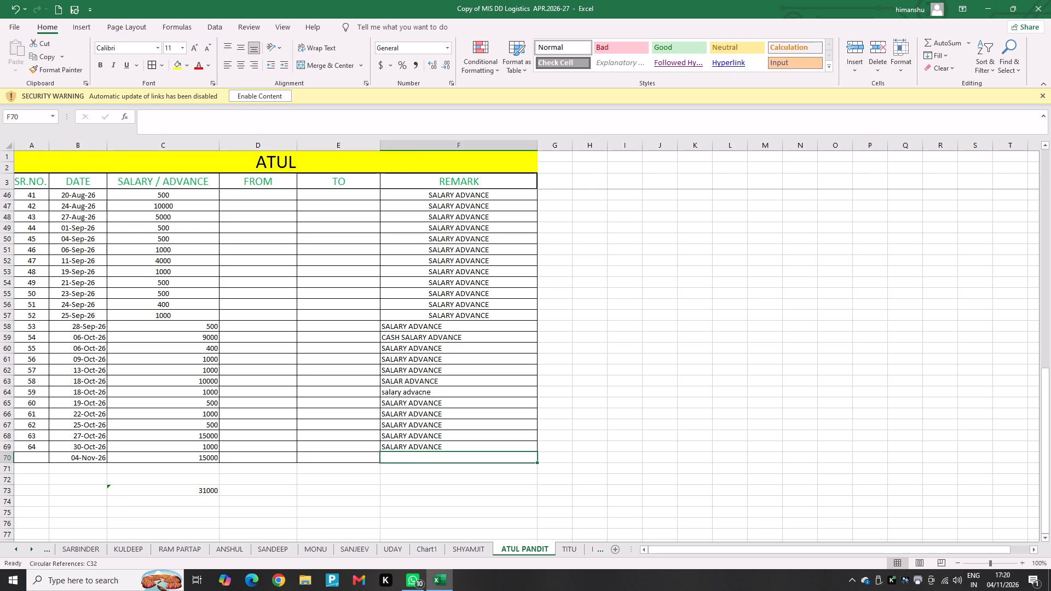
# Enter the remark SALARY ADVANCE for the 04-Nov-26 advance in row 70 of the ATUL sheet.
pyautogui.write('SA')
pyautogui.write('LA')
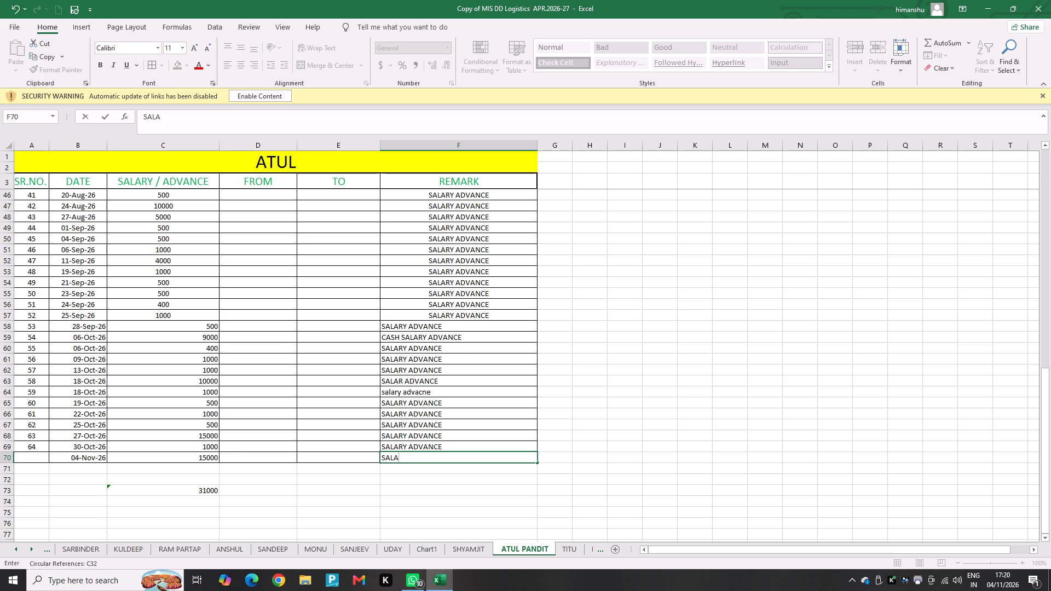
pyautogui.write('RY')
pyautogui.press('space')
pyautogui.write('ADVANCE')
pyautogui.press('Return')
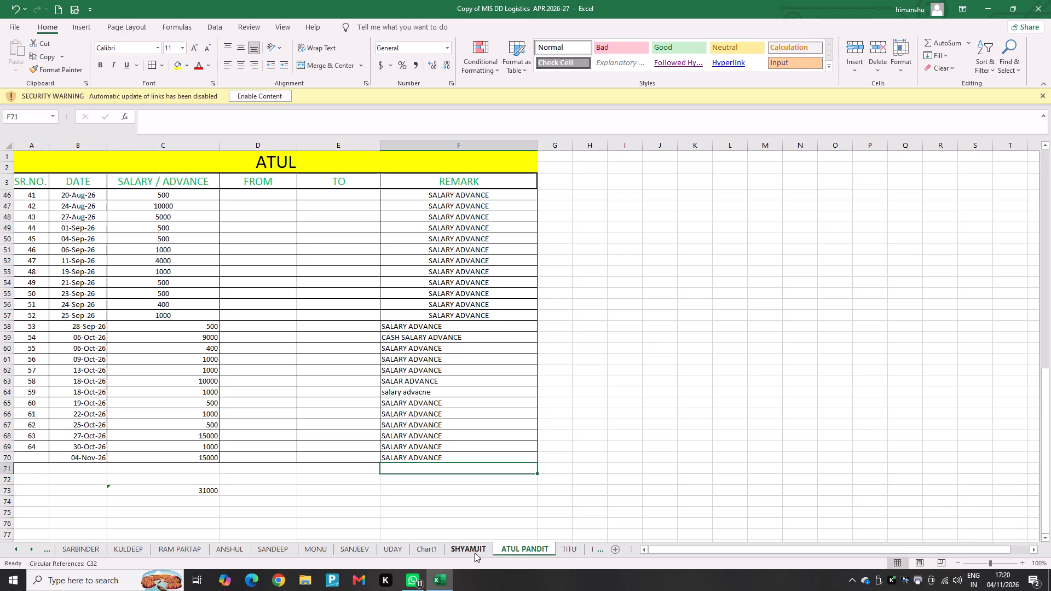
# On the UDAY sheet, enter the date 04-Nov-26 in the first empty row, serial number 56.
pyautogui.click(400, 552)
pyautogui.click(71, 415)
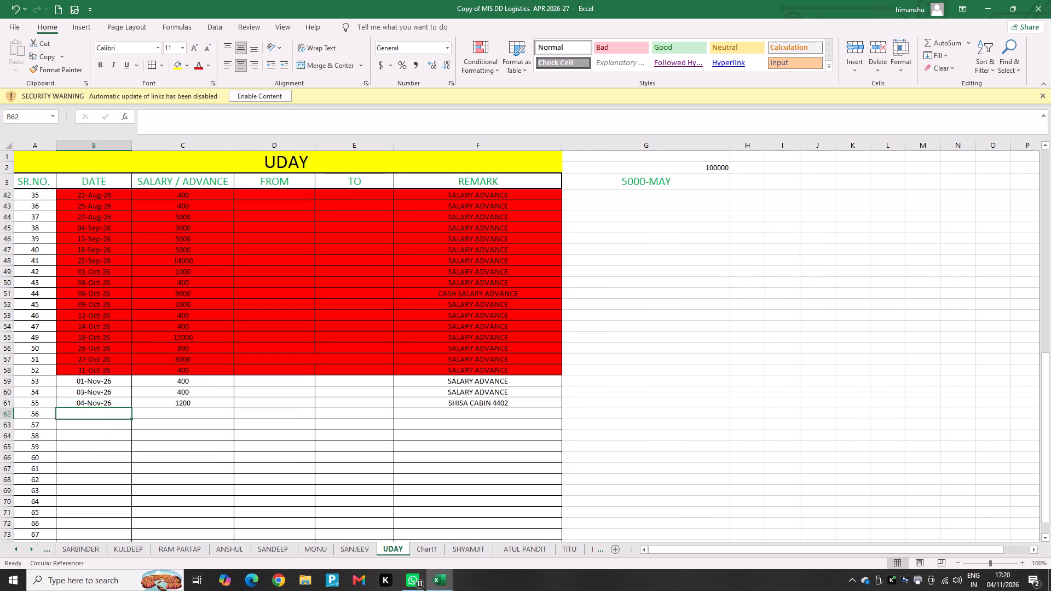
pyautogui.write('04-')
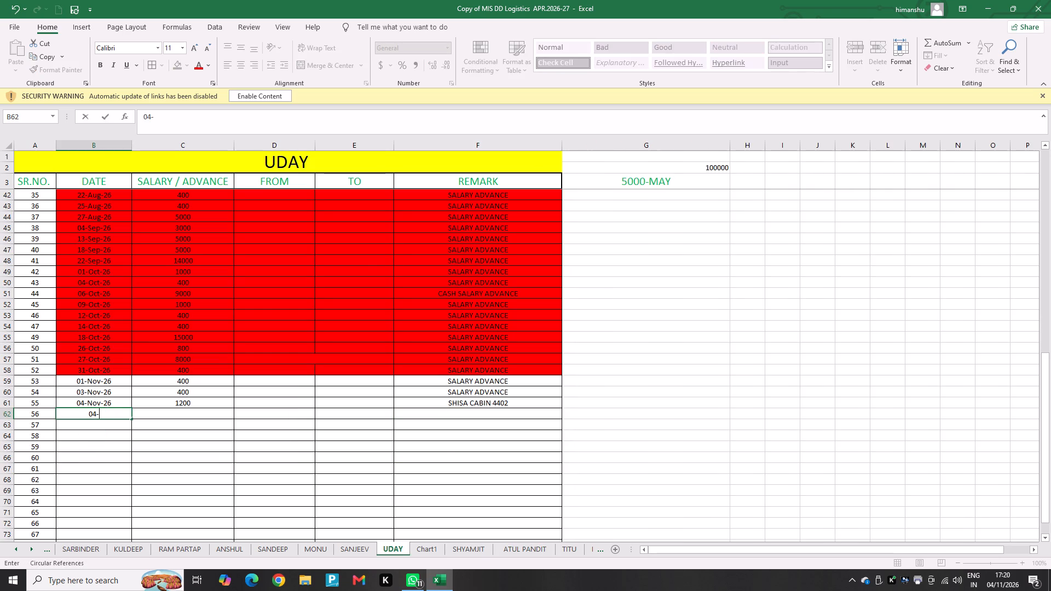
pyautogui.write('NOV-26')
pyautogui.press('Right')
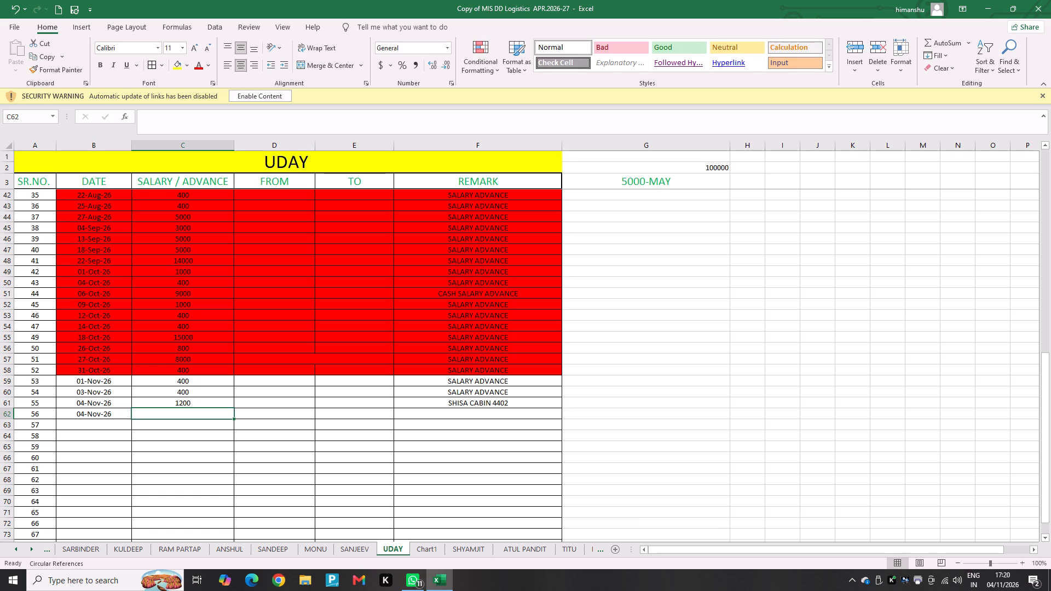
# Complete UDAY's 04-Nov-26 entry in row 62 with an advance of 20000 and the remark SALARY ADVANCE.
pyautogui.write('200')
pyautogui.press('Right')
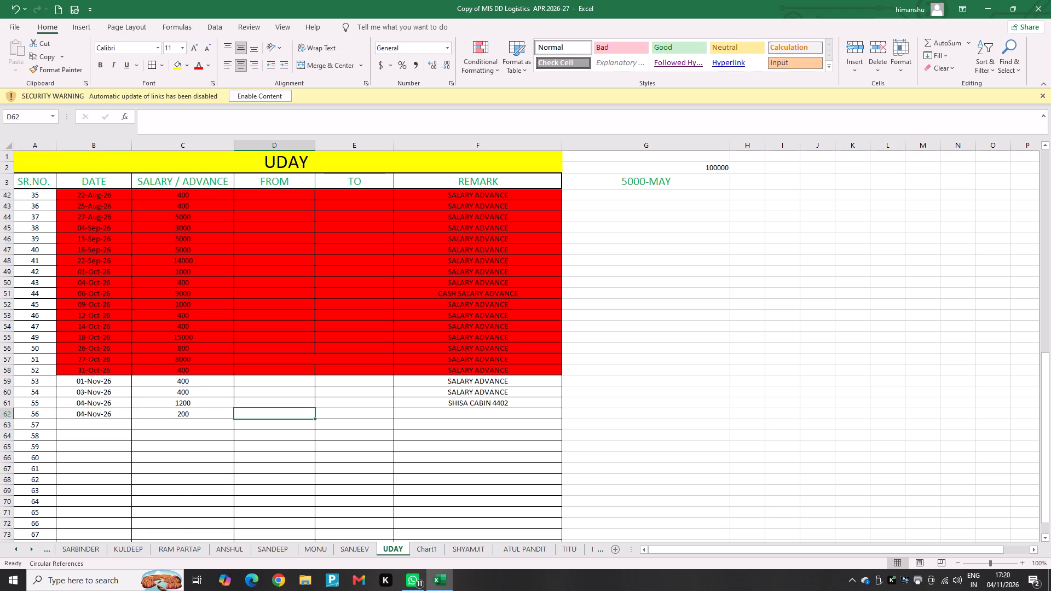
pyautogui.press('Left')
pyautogui.write('2000')
pyautogui.press('0')
pyautogui.press('Right')
pyautogui.press('Right')
pyautogui.press('Right')
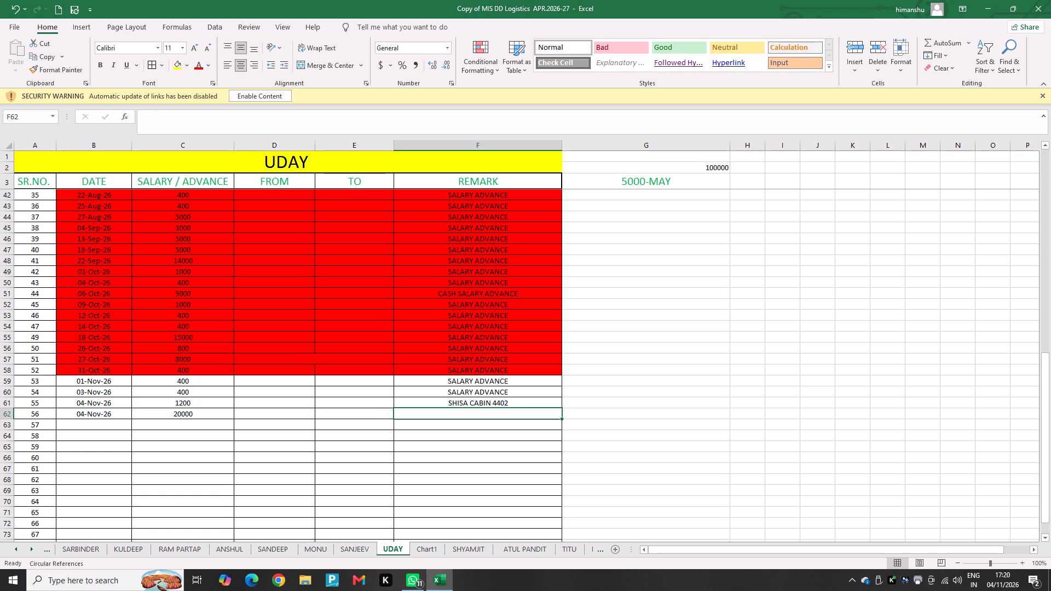
pyautogui.write('SA')
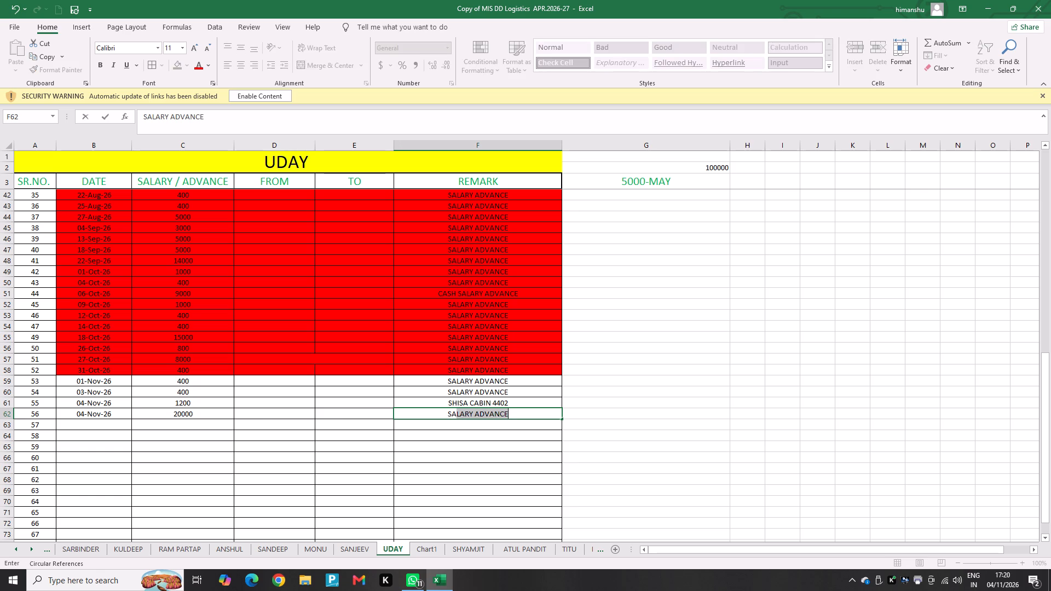
pyautogui.press('Down')
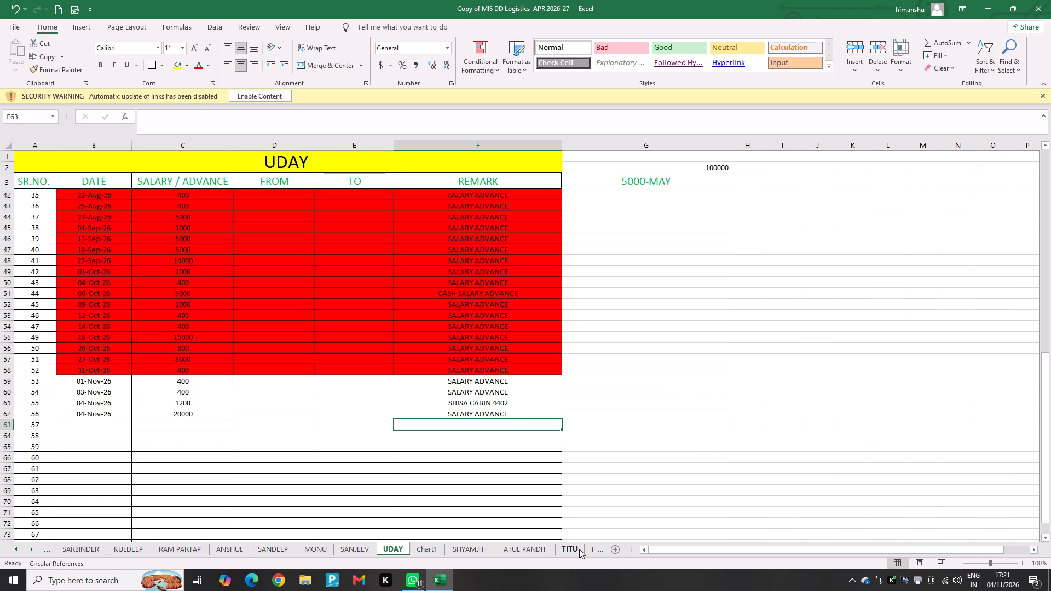
# Open the staff salary advance sheet that sits between the AJAY and BALKRISAN sheets.
pyautogui.doubleClick(18, 552)
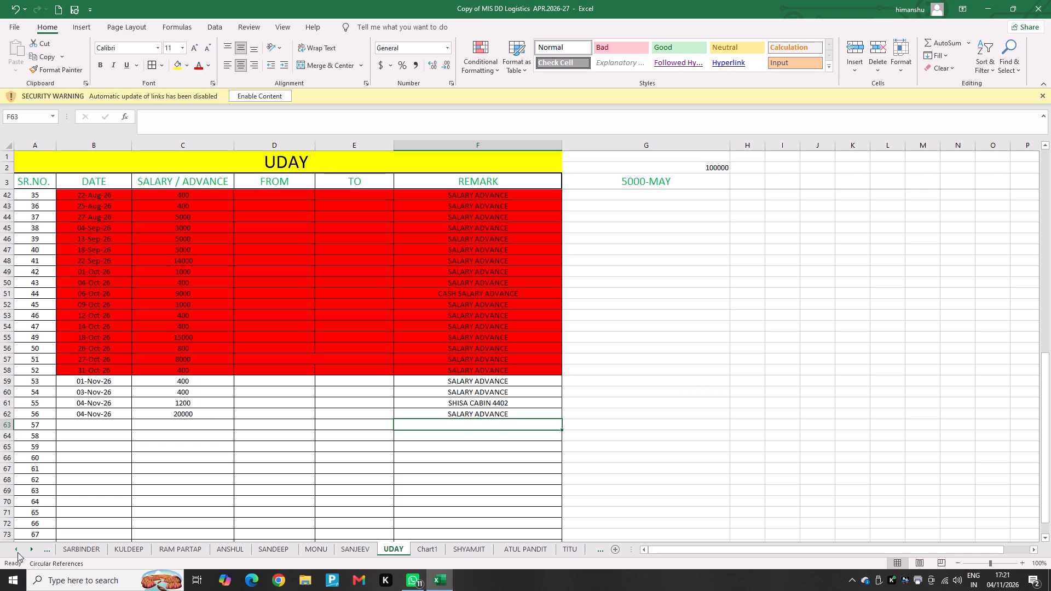
pyautogui.tripleClick(18, 552)
pyautogui.click(18, 552)
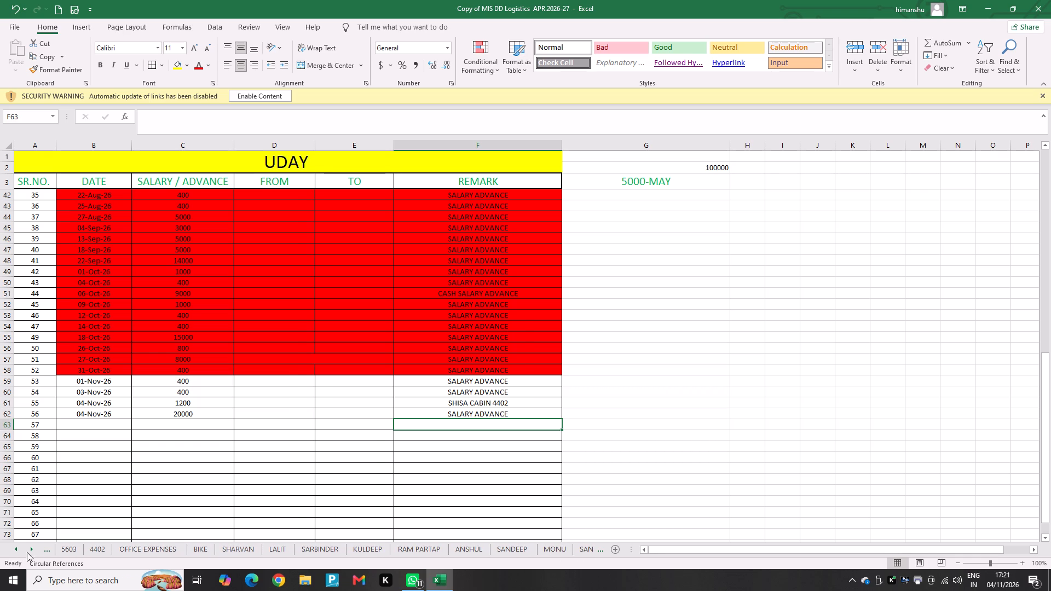
pyautogui.tripleClick(33, 551)
pyautogui.tripleClick(33, 551)
pyautogui.tripleClick(33, 551)
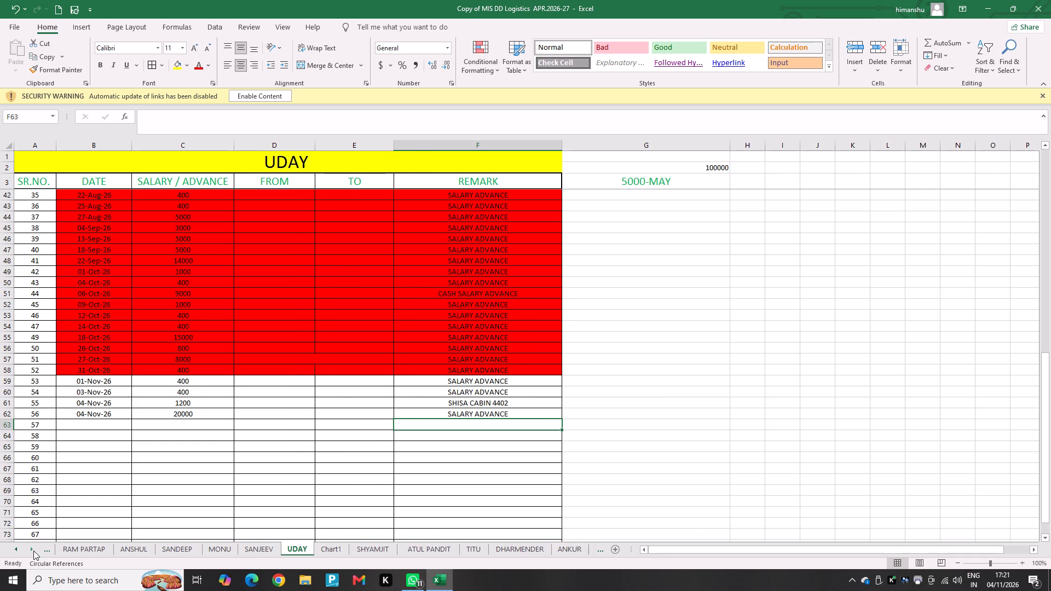
pyautogui.tripleClick(33, 551)
pyautogui.click(33, 551)
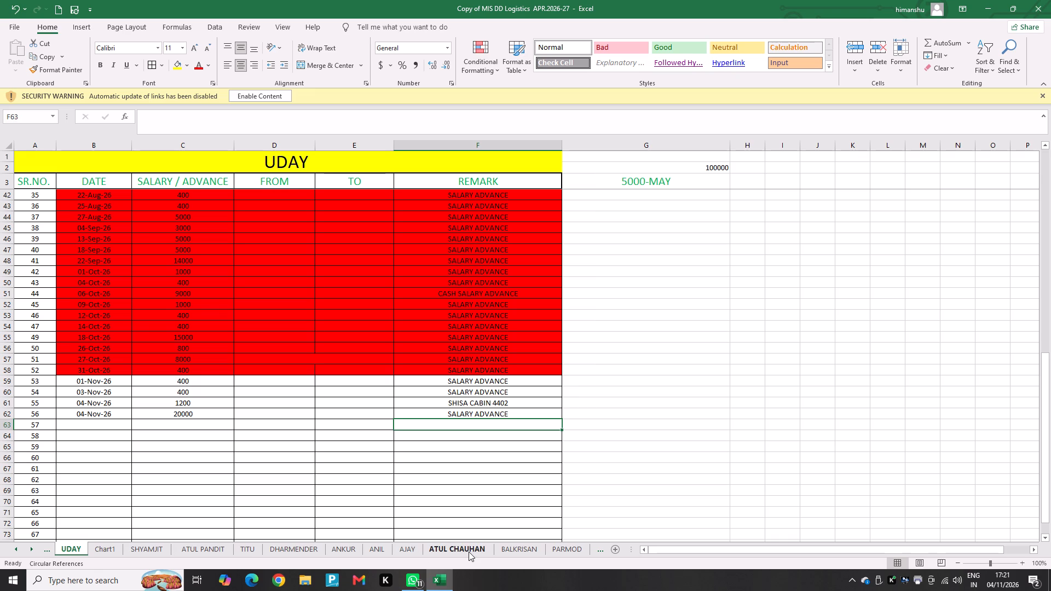
pyautogui.click(470, 552)
# Record serial 34 in row 37 with date 04-Nov-26, advance 17582 and the remark SALARY ADVANCE.
pyautogui.click(76, 428)
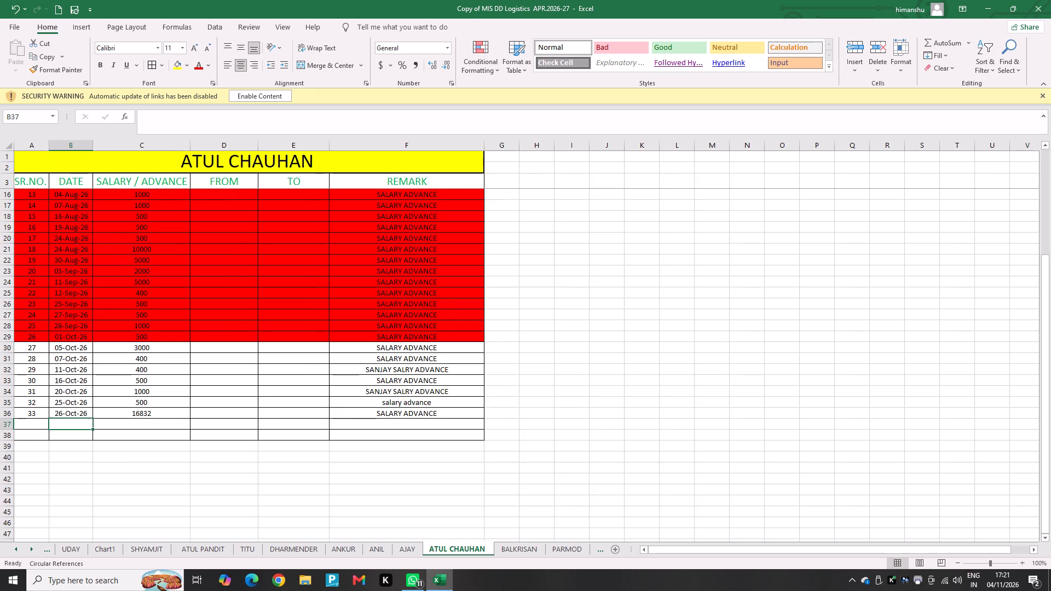
pyautogui.click(34, 428)
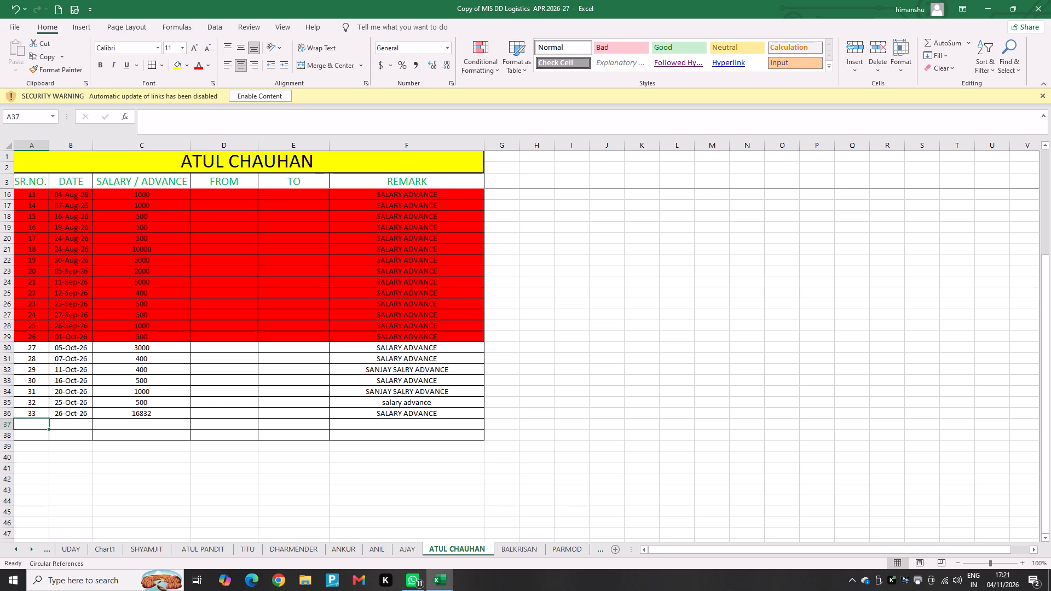
pyautogui.write('34')
pyautogui.press('Right')
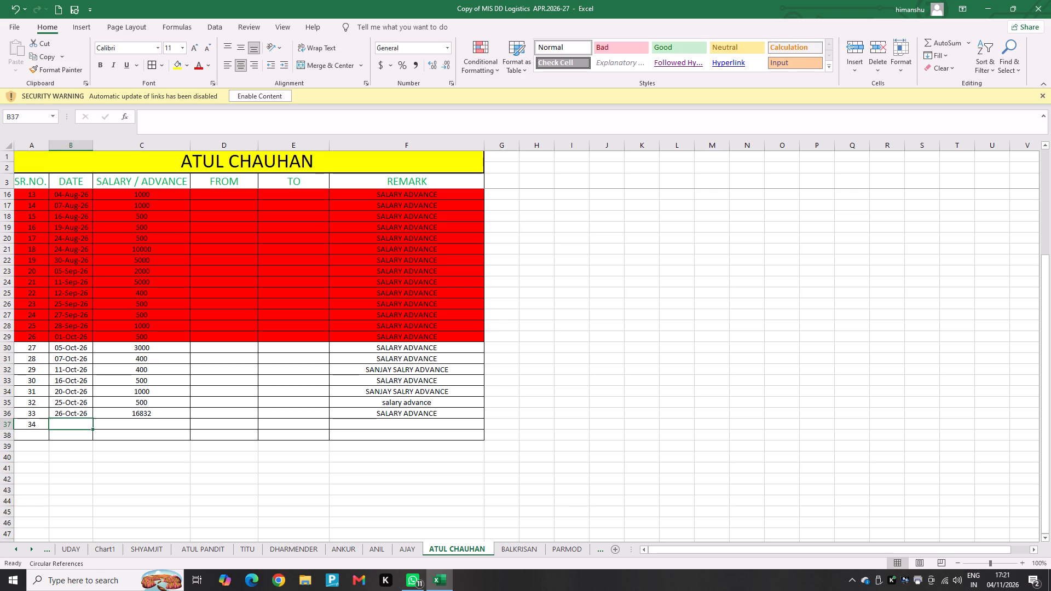
pyautogui.press('0')
pyautogui.write('4-')
pyautogui.write('NOV-26')
pyautogui.press('Right')
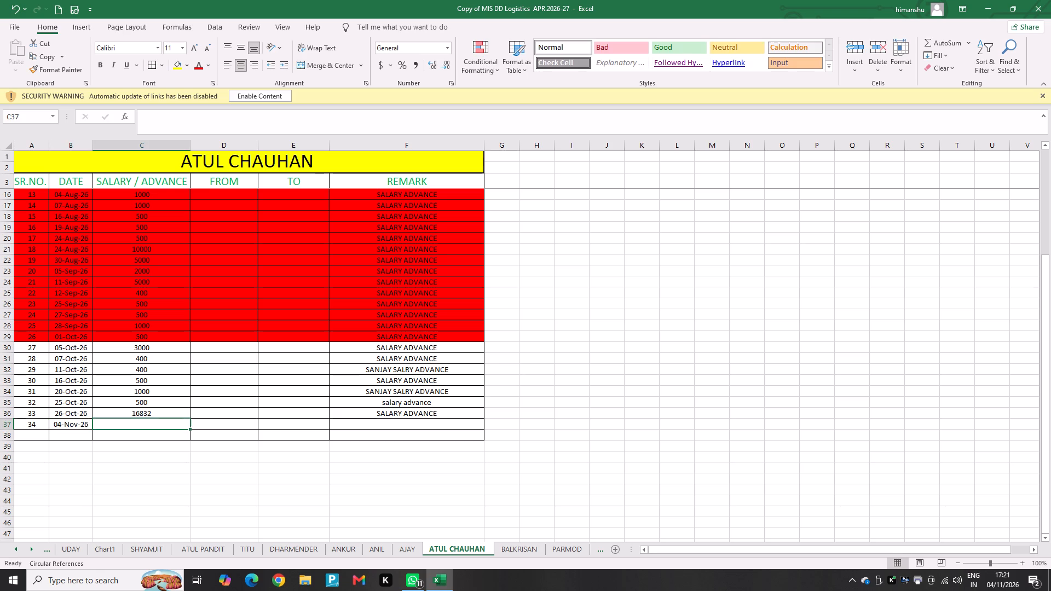
pyautogui.write('17582')
pyautogui.press('Right')
pyautogui.press('Right')
pyautogui.press('Right')
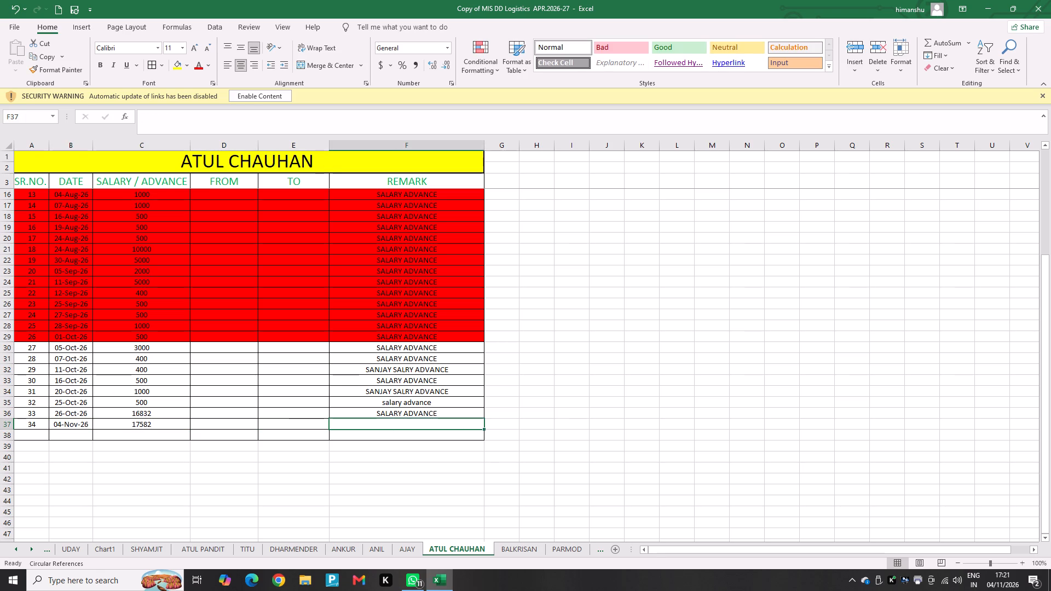
pyautogui.write('SA')
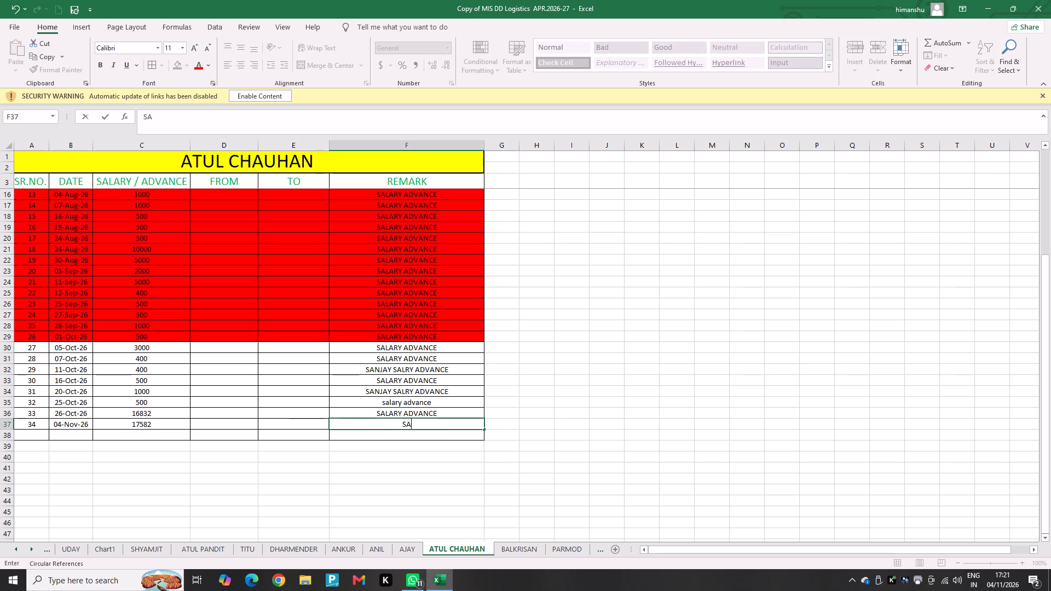
pyautogui.write('LARY')
pyautogui.press('space')
pyautogui.write('ADVANCE')
pyautogui.press('Return')
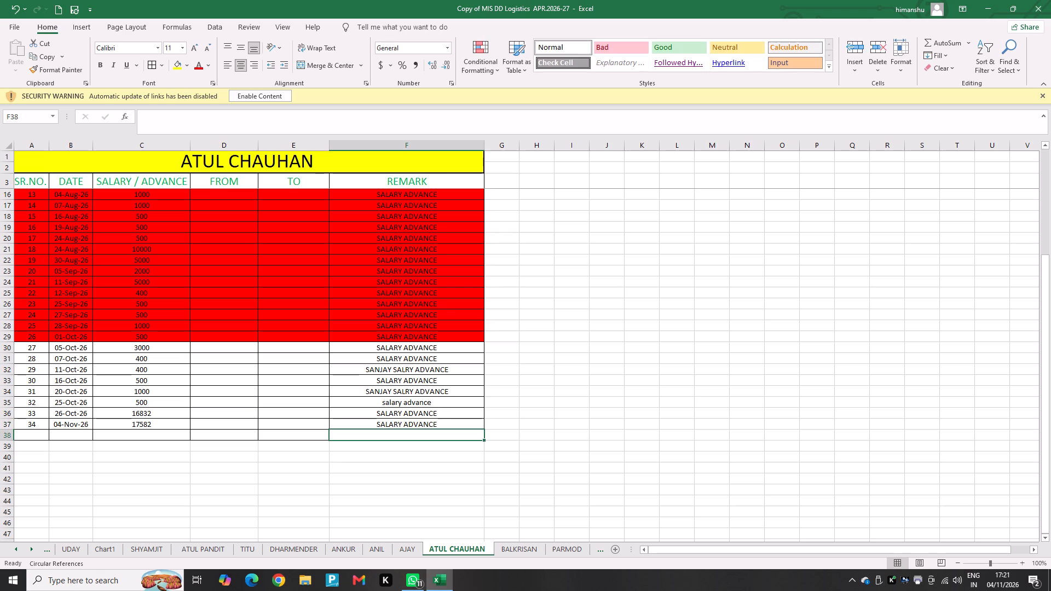
# Fill entry rows 30 to 36 with red from SR.NO. through REMARK, with the font colour set to Automatic.
pyautogui.click(38, 346)
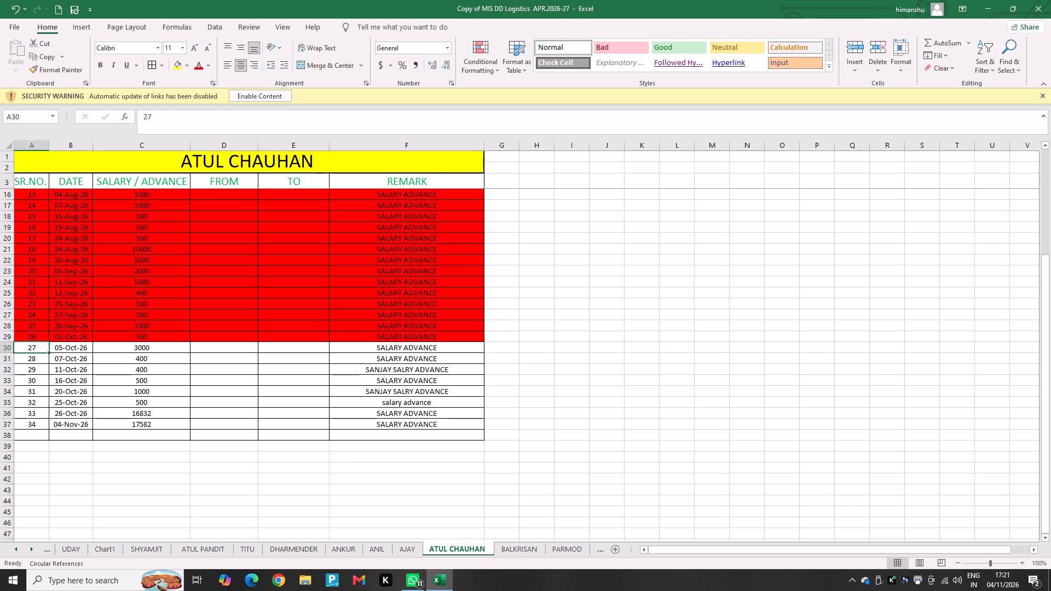
pyautogui.hotkey('shift', 'Down')
pyautogui.hotkey('shift', 'Down')
pyautogui.hotkey('shift', 'Down')
pyautogui.hotkey('shift', 'Down')
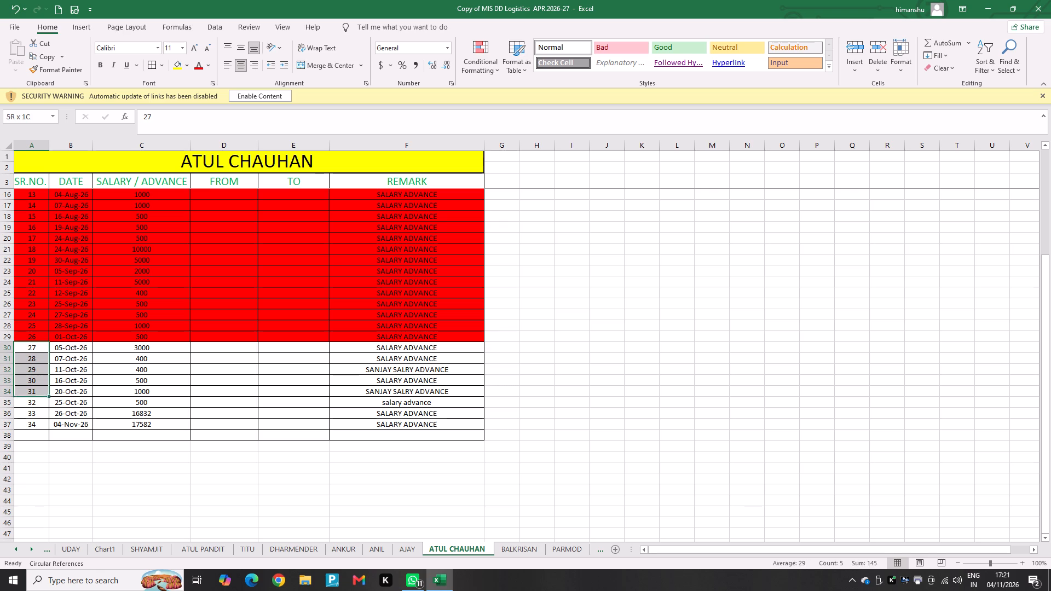
pyautogui.hotkey('shift', 'Down')
pyautogui.hotkey('shift', 'Down')
pyautogui.hotkey('shift', 'Right')
pyautogui.hotkey('shift', 'Right')
pyautogui.hotkey('shift', 'Right')
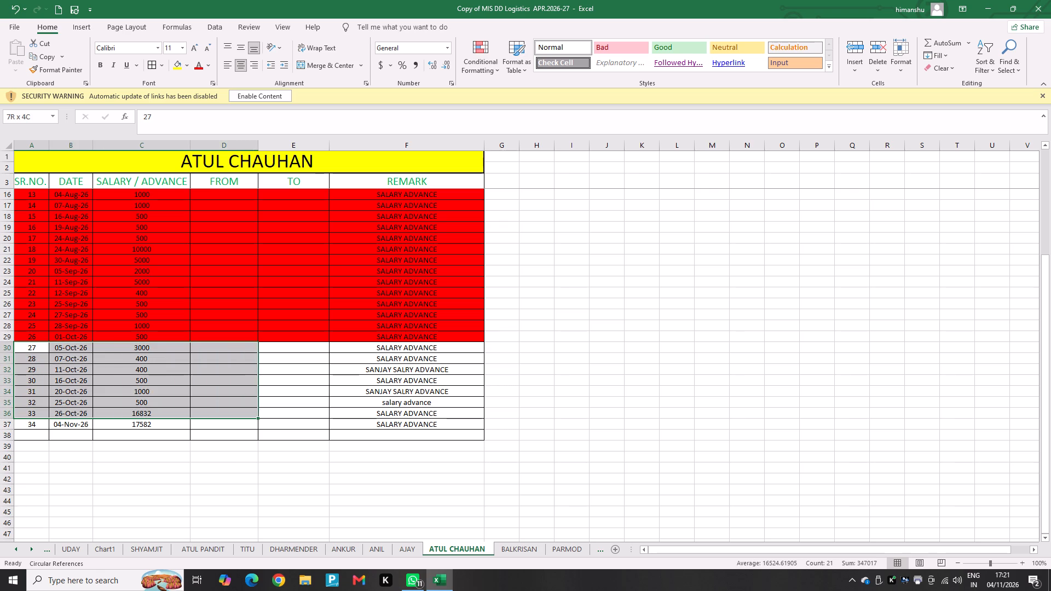
pyautogui.hotkey('shift', 'Right')
pyautogui.hotkey('shift', 'Right')
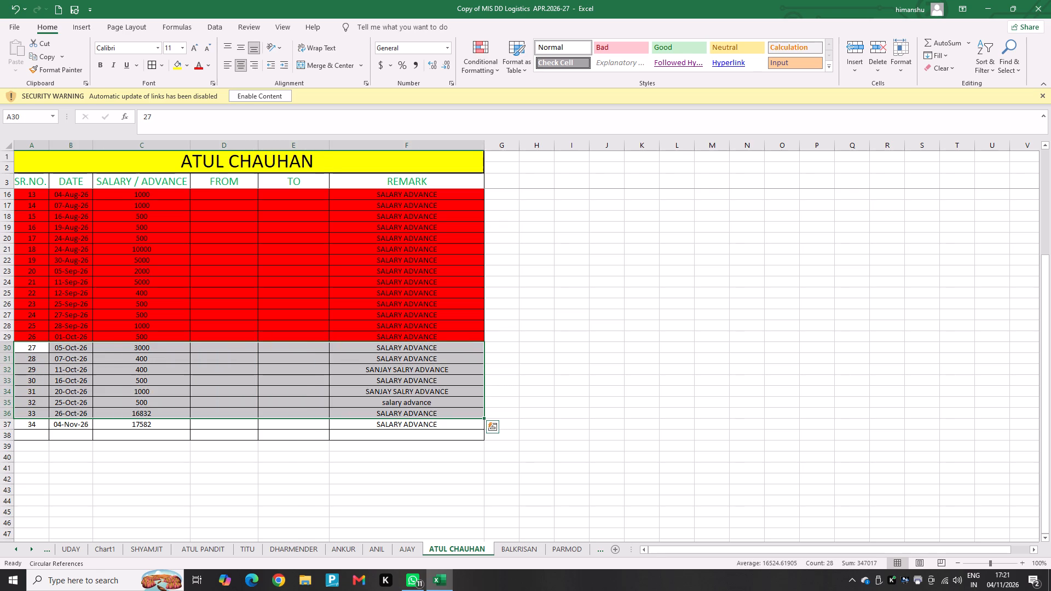
pyautogui.click(199, 63)
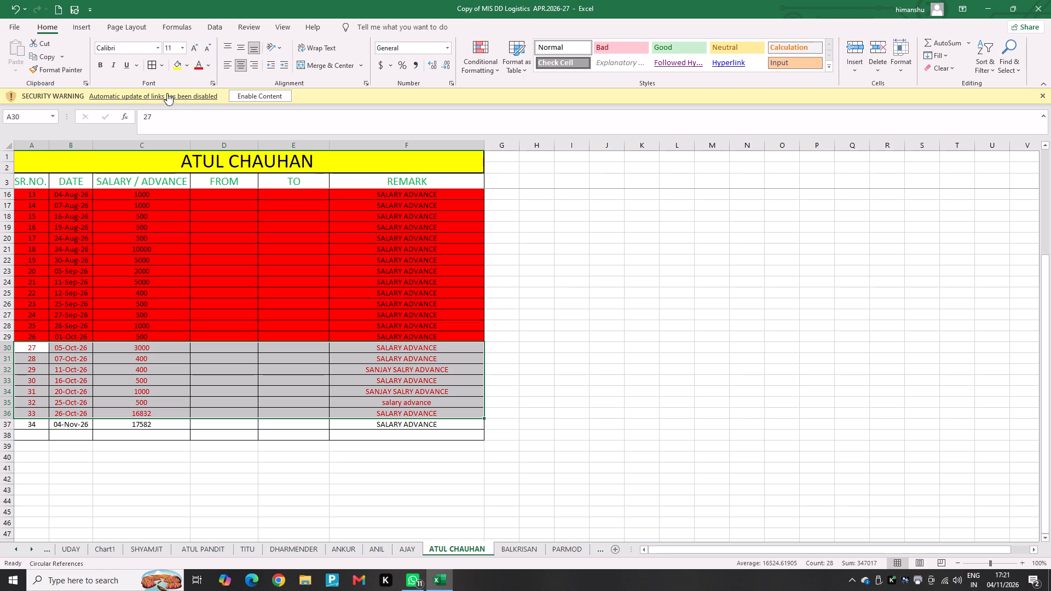
pyautogui.click(210, 65)
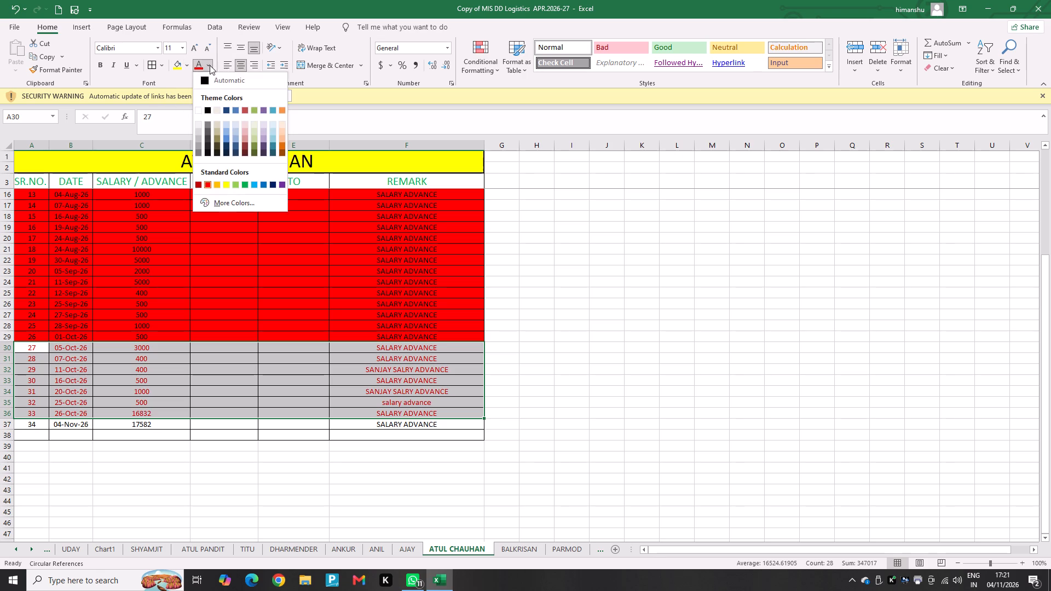
pyautogui.click(209, 85)
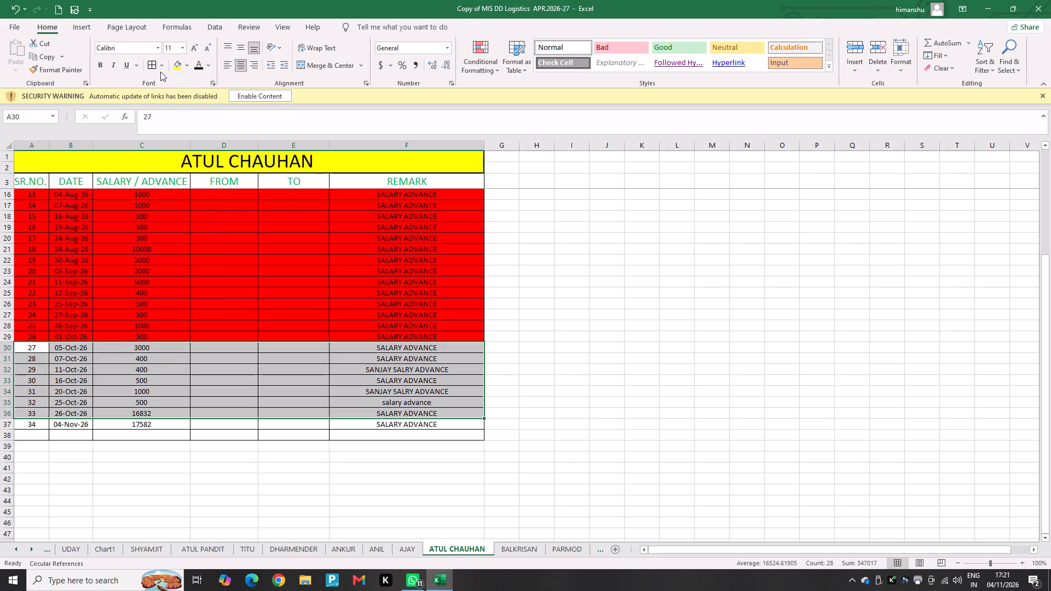
pyautogui.click(184, 64)
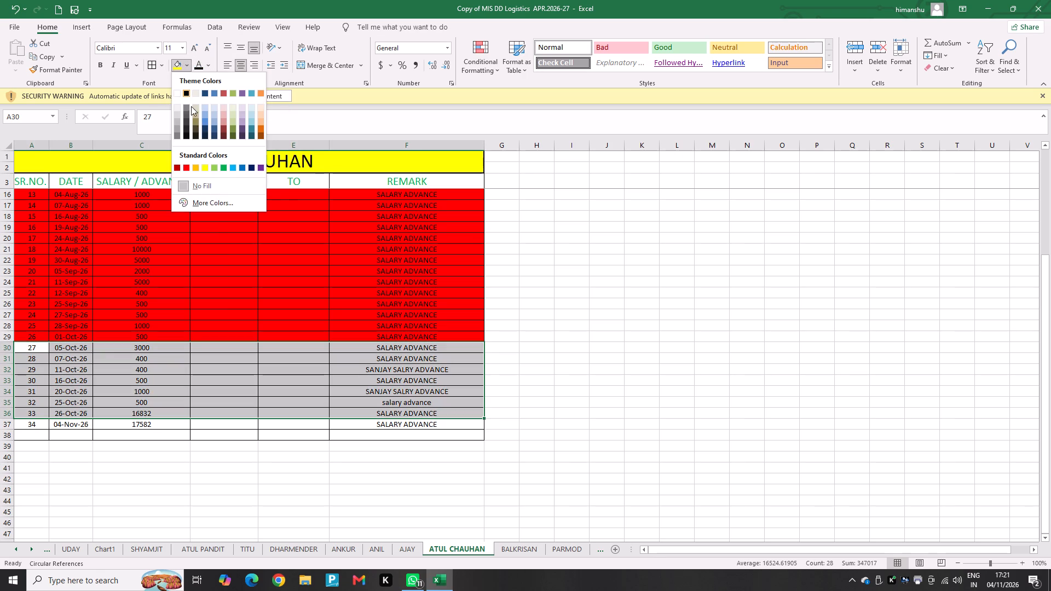
pyautogui.click(187, 167)
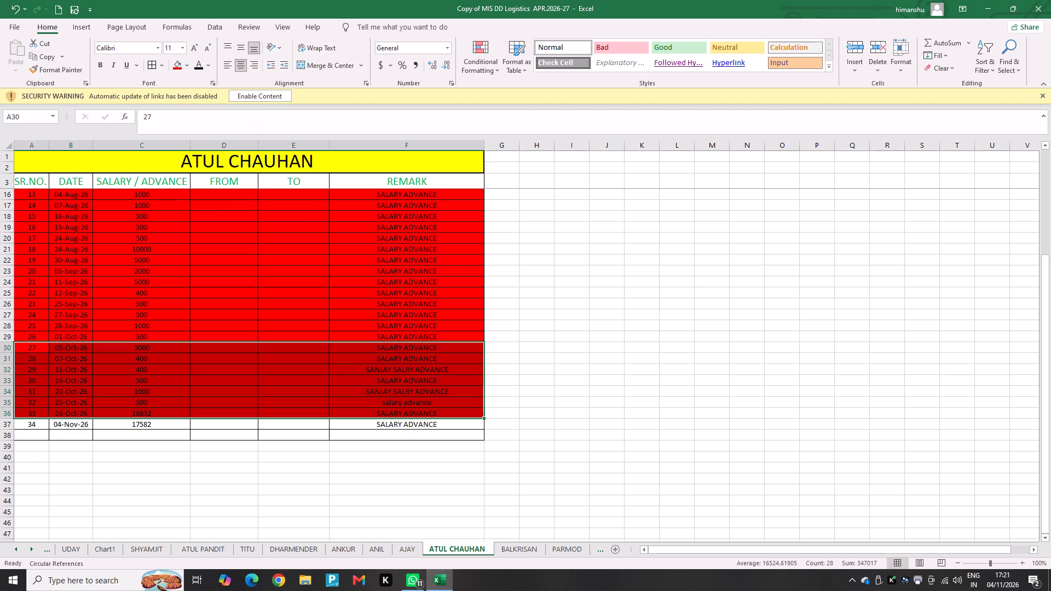
pyautogui.click(734, 379)
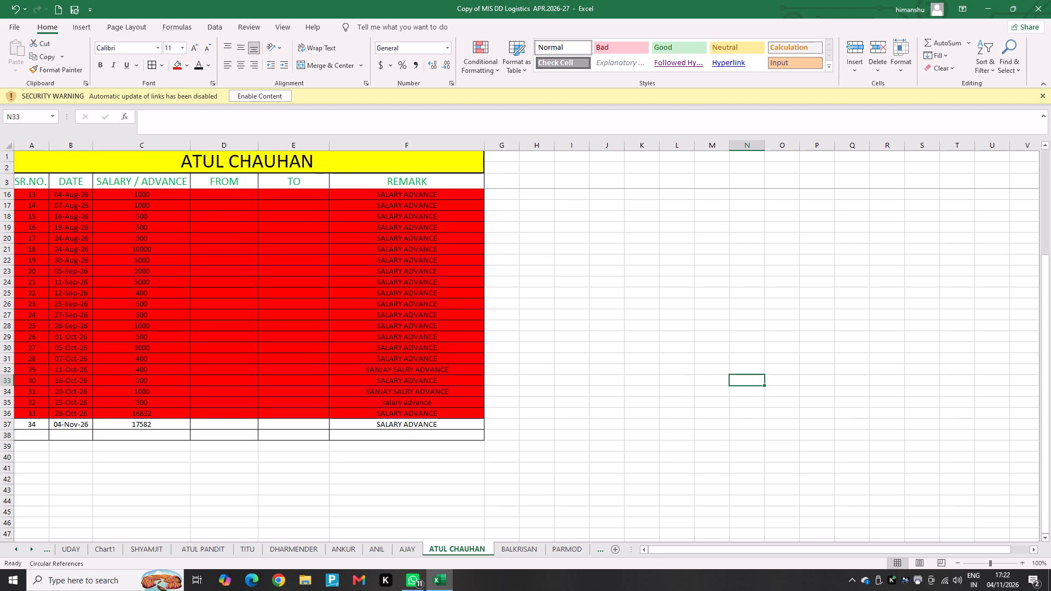
# Fill the 04-Nov-26 entry in row 37 with red, from SR.NO. through REMARK.
pyautogui.click(31, 425)
pyautogui.hotkey('shift', 'Right')
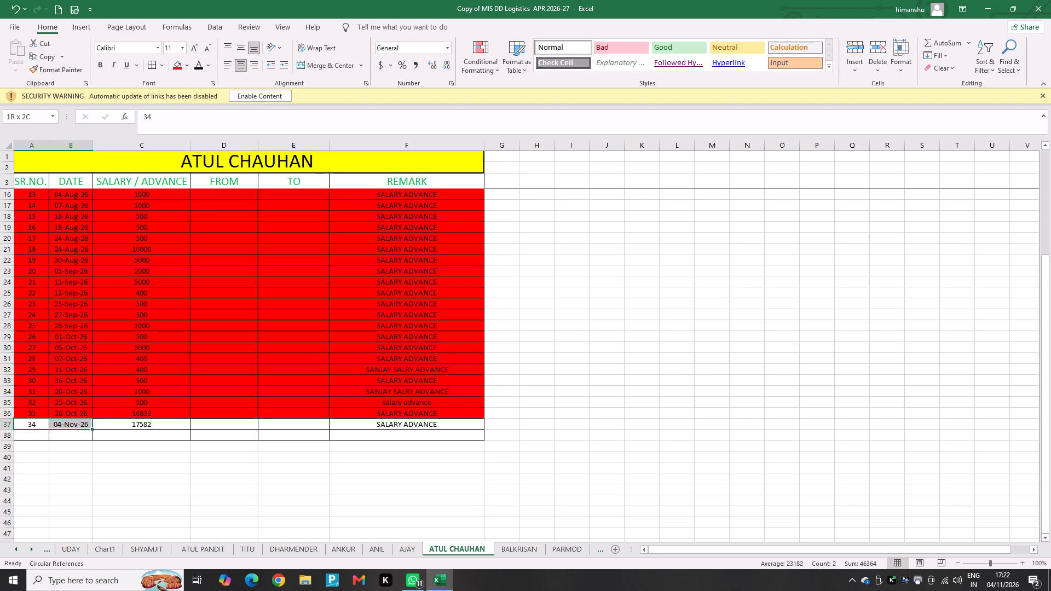
pyautogui.hotkey('shift', 'Right')
pyautogui.hotkey('shift', 'Right')
pyautogui.hotkey('shift', 'Right')
pyautogui.hotkey('shift', 'Right')
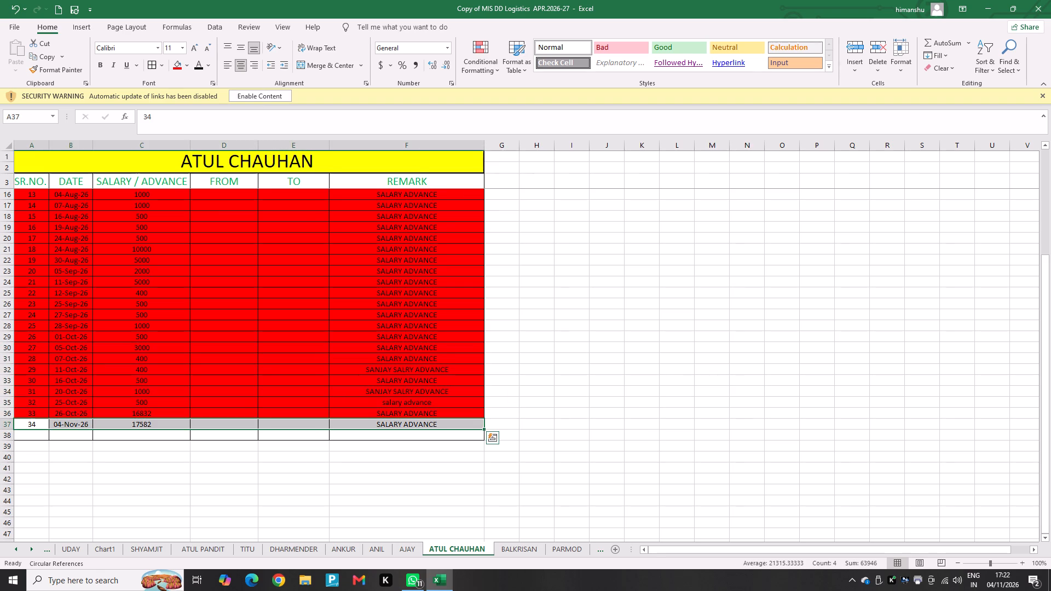
pyautogui.click(179, 68)
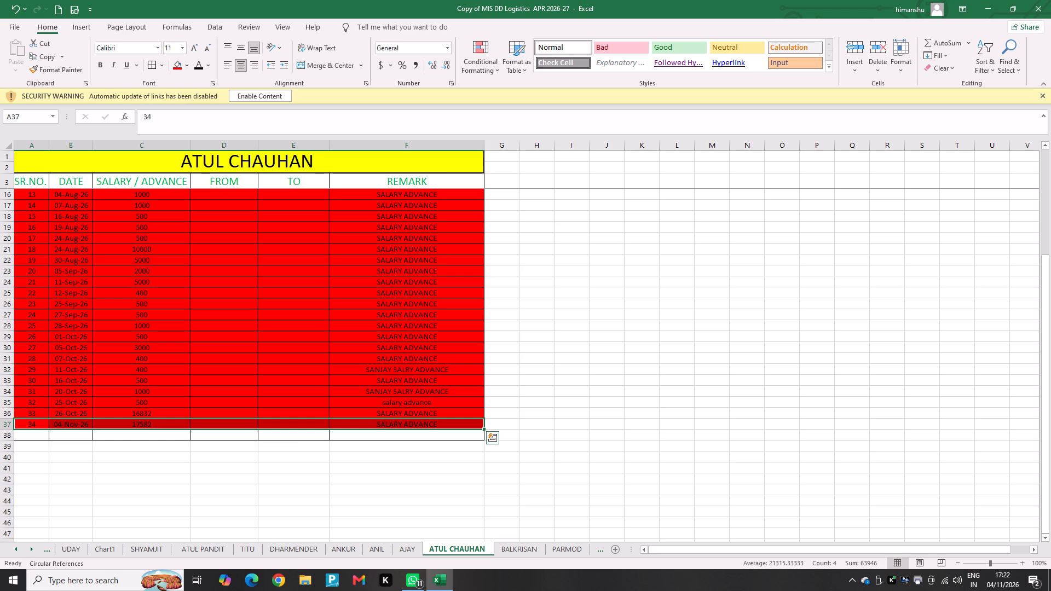
pyautogui.click(50, 457)
pyautogui.click(37, 445)
pyautogui.click(36, 436)
pyautogui.click(624, 355)
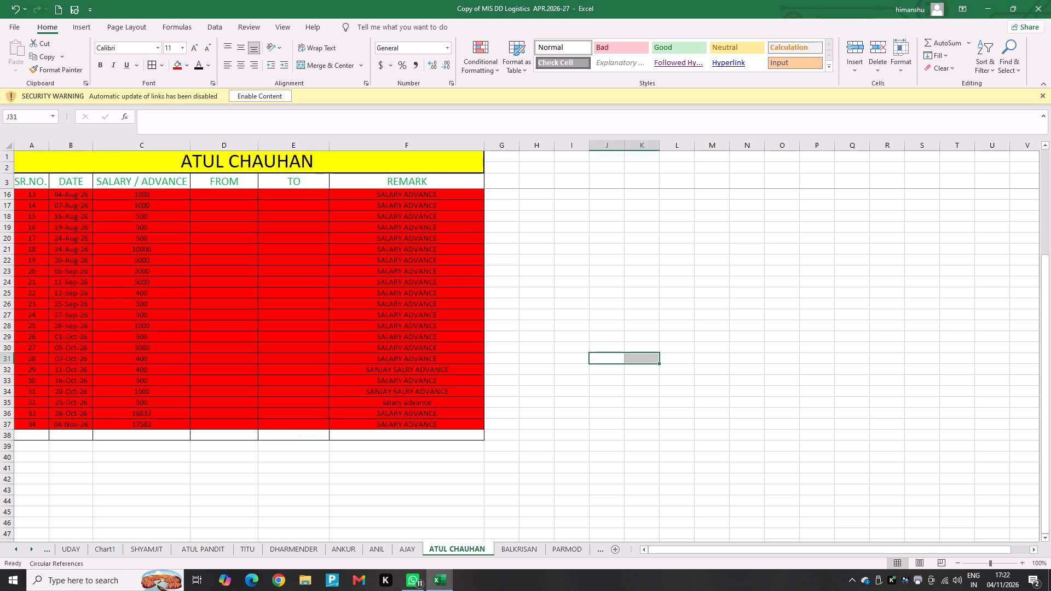
# Save the workbook and close it.
pyautogui.hotkey('ctrl', 's')
pyautogui.hotkey('ctrl', 's')
pyautogui.click(1050, 0)
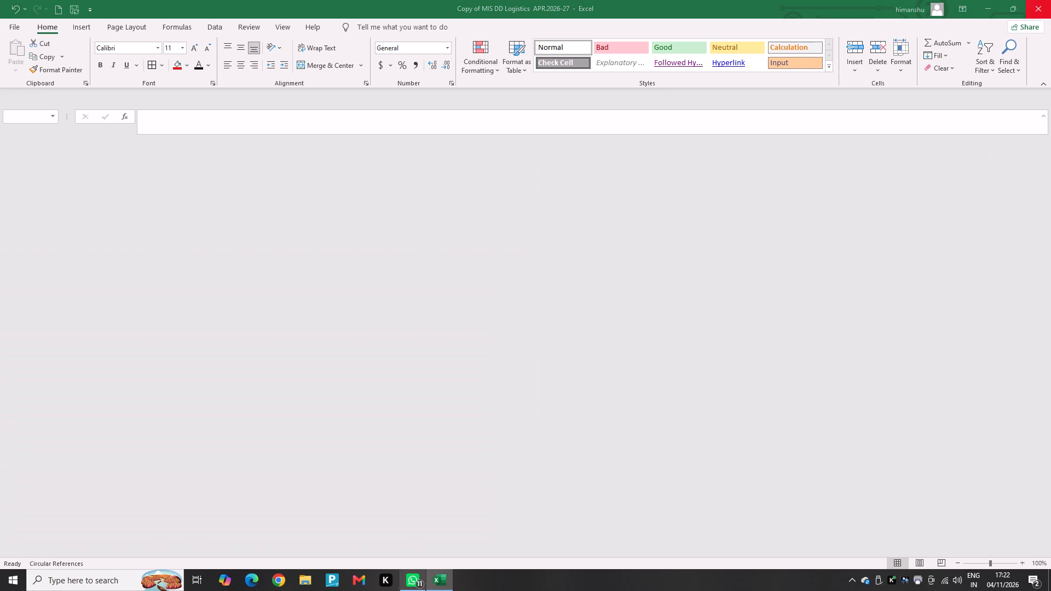
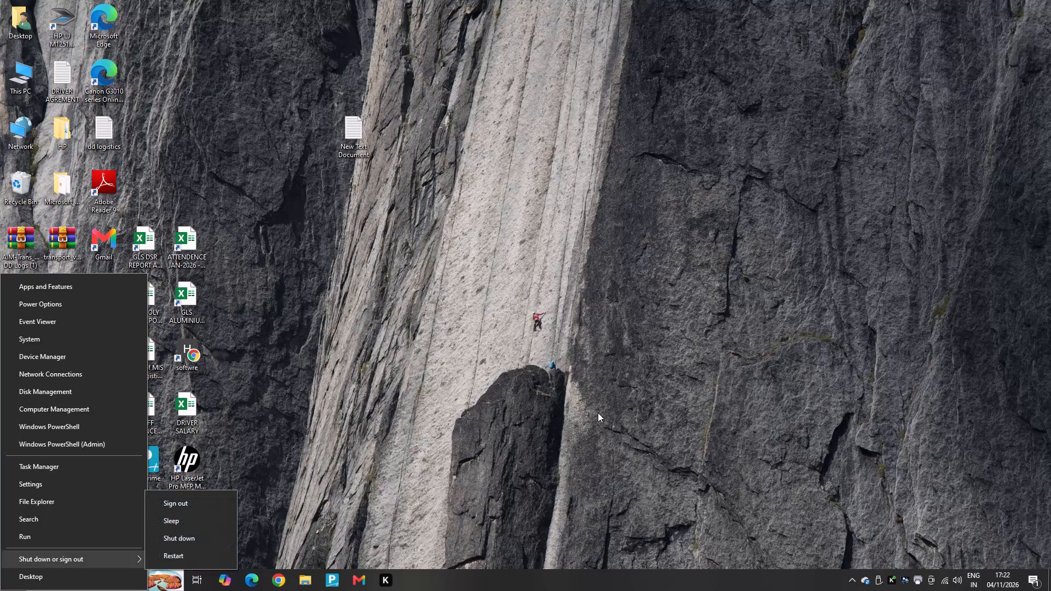
# Dismiss the open shutdown options and launch the Kuro app.
pyautogui.moveTo(418, 477); pyautogui.dragTo(422, 485)
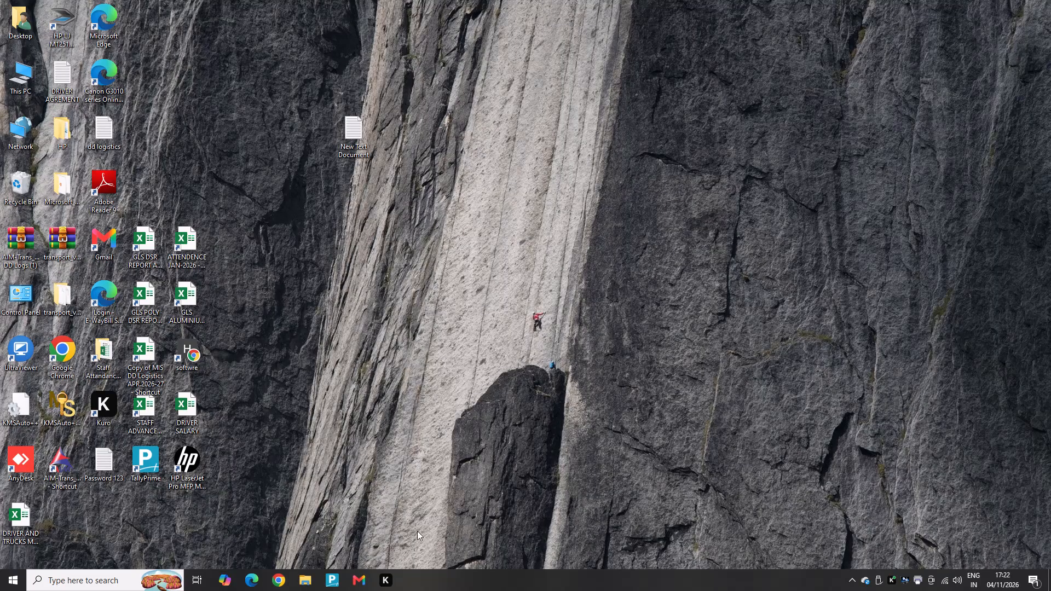
pyautogui.click(390, 578)
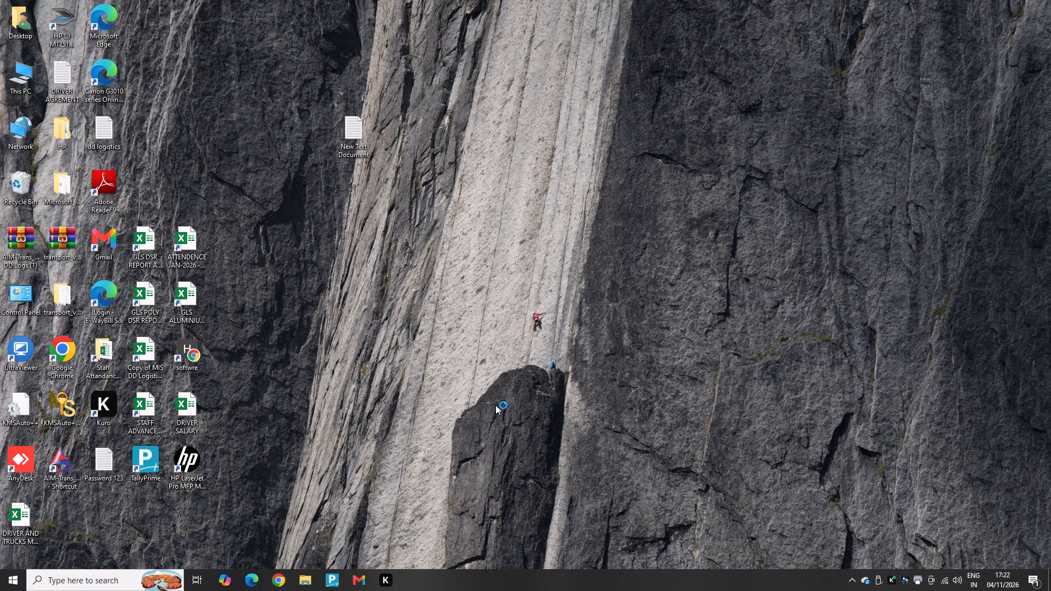